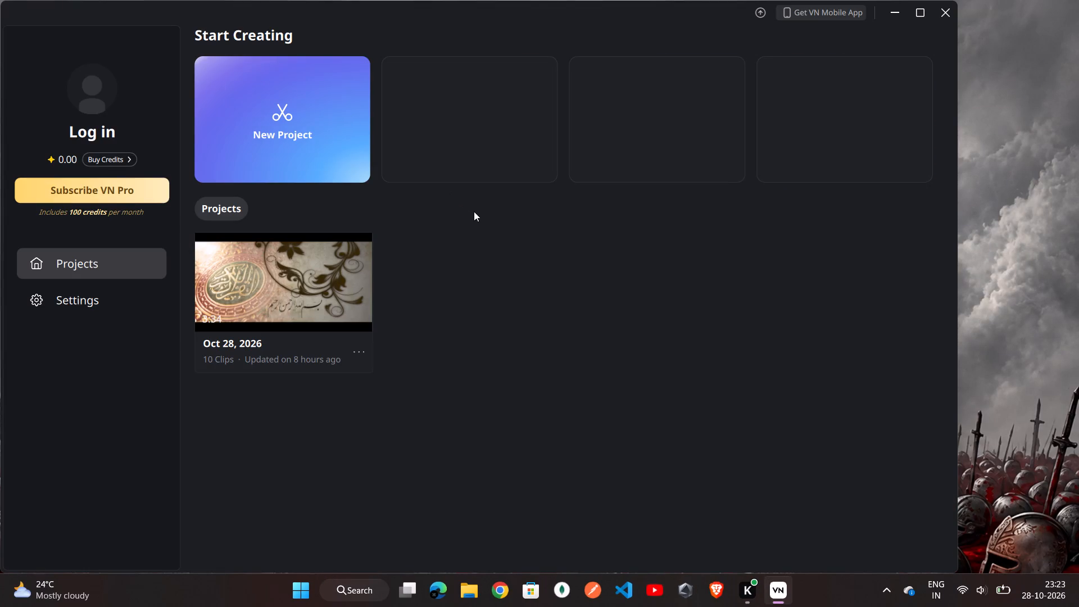
Start a new project and place the favourite video cast Part.mpg on the main timeline track.
click(329, 125)
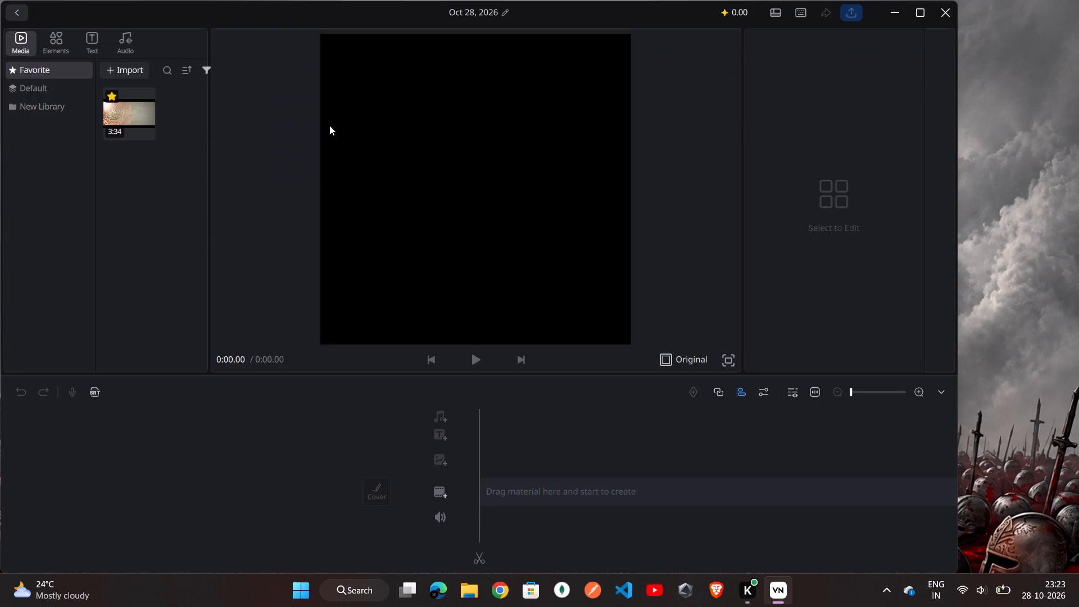
click(137, 115)
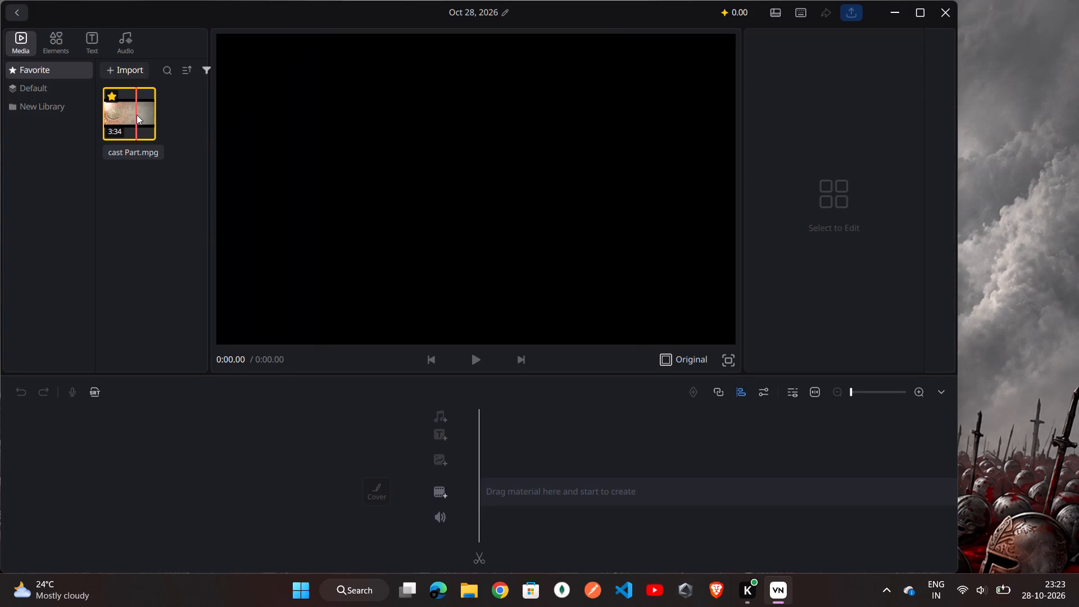
drag(137, 115, 481, 393)
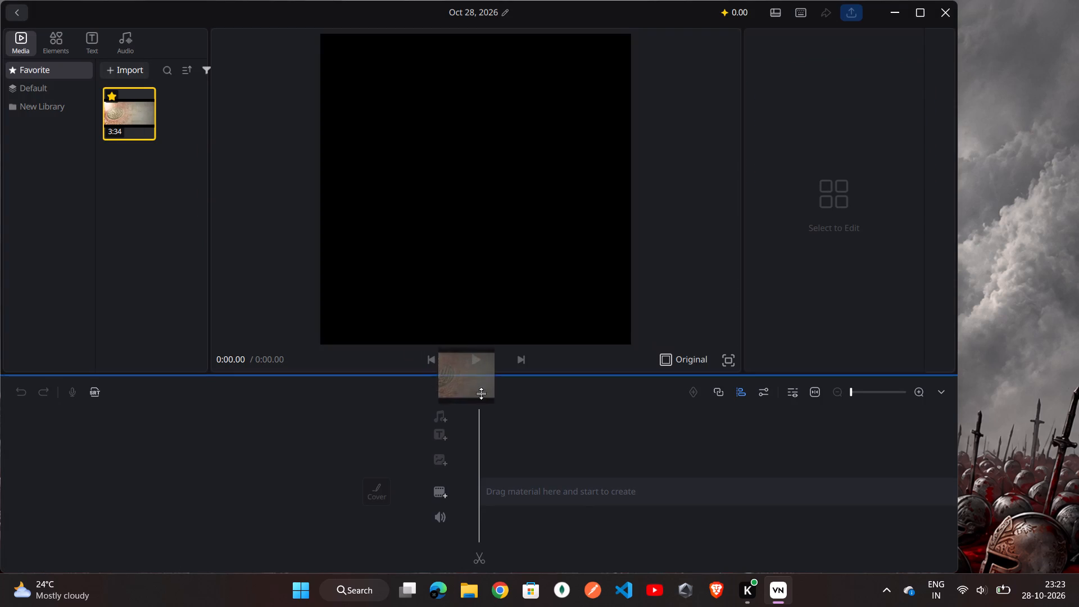
drag(481, 393, 553, 480)
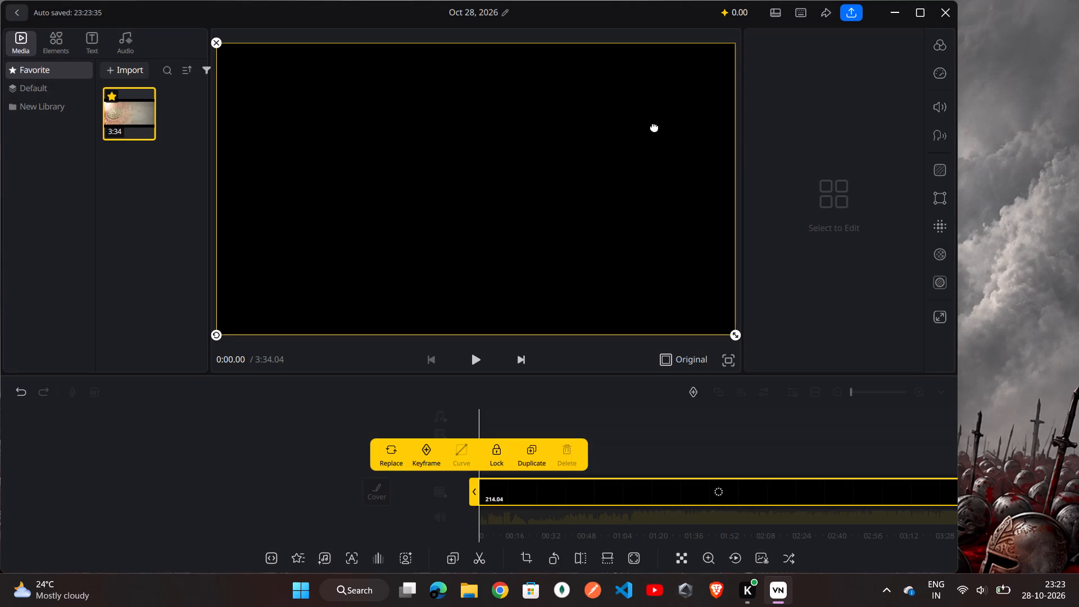
click(919, 13)
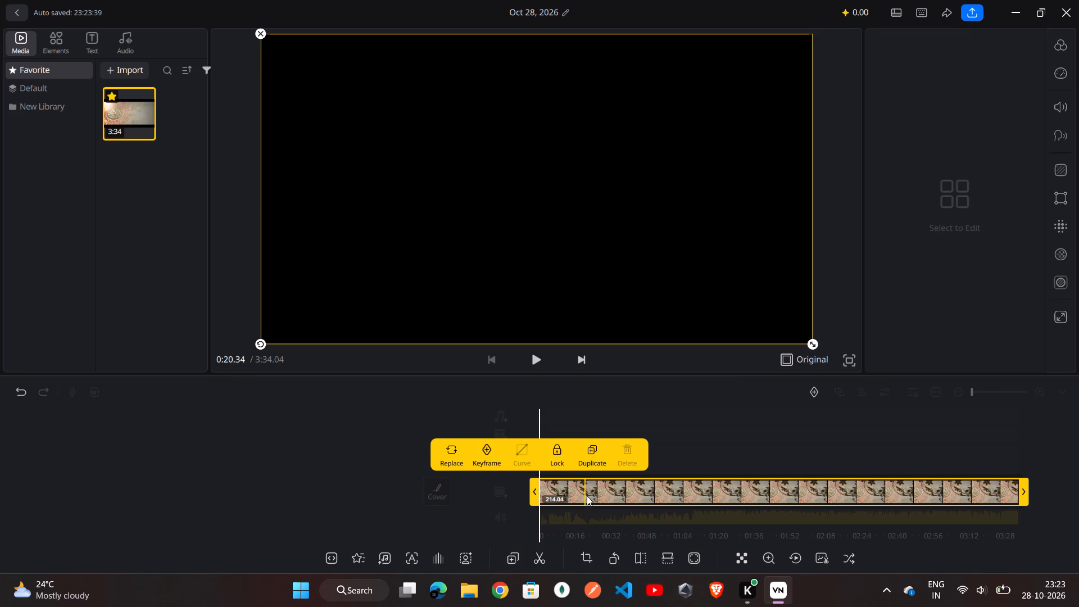
Look through the opening seconds of the clip on the timeline.
drag(577, 488, 566, 487)
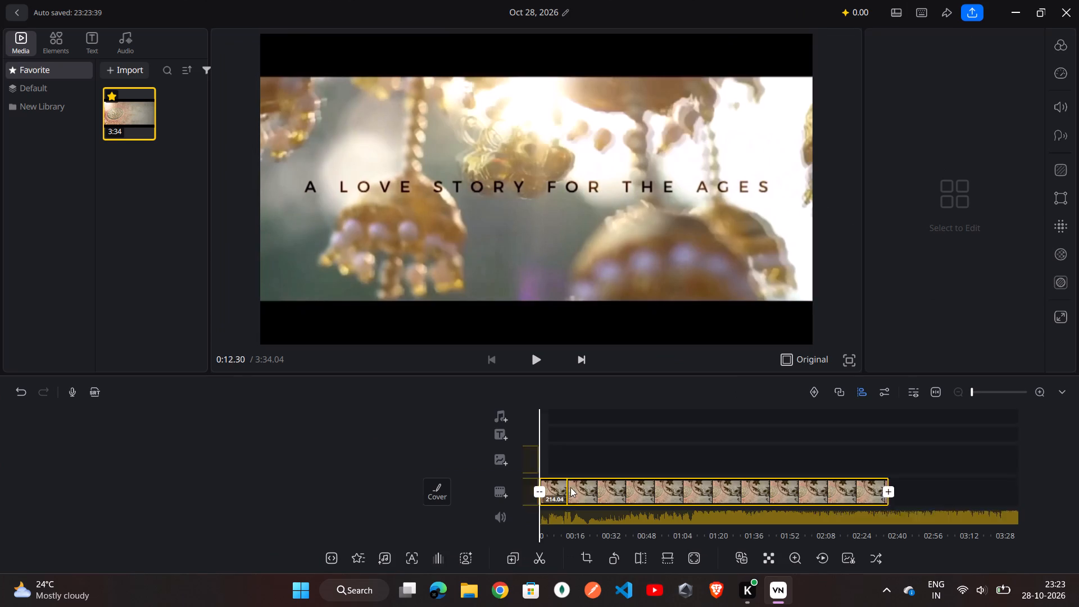
drag(682, 438, 638, 438)
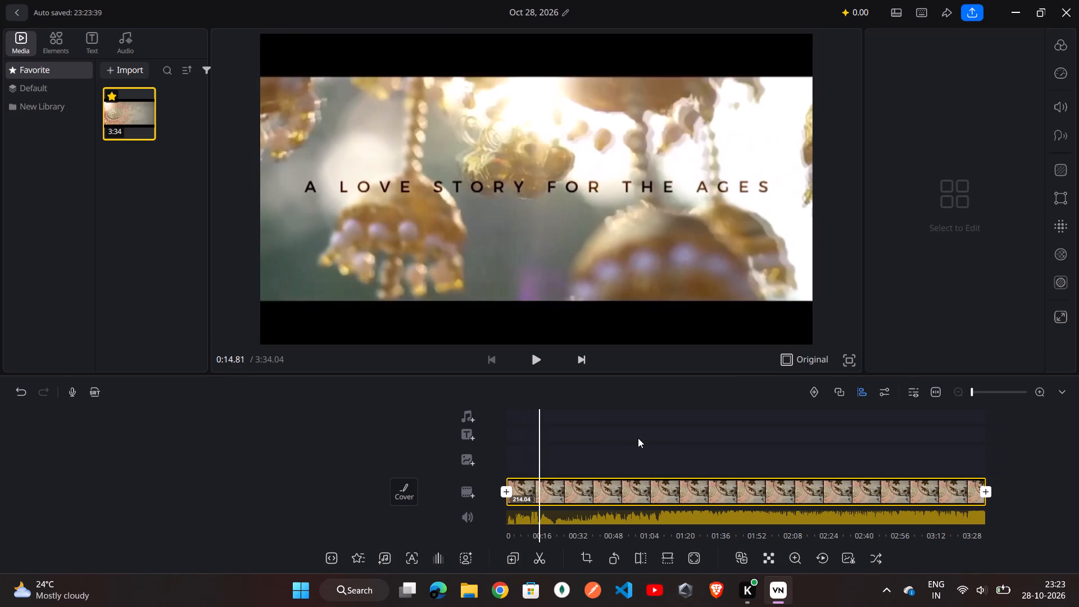
drag(557, 451, 627, 452)
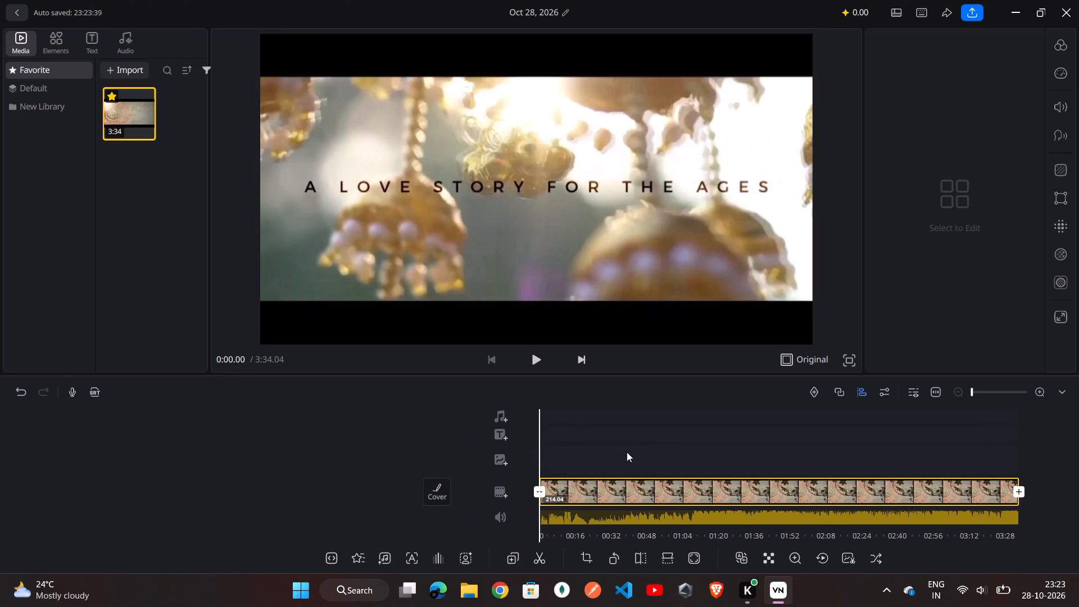
drag(627, 452, 632, 451)
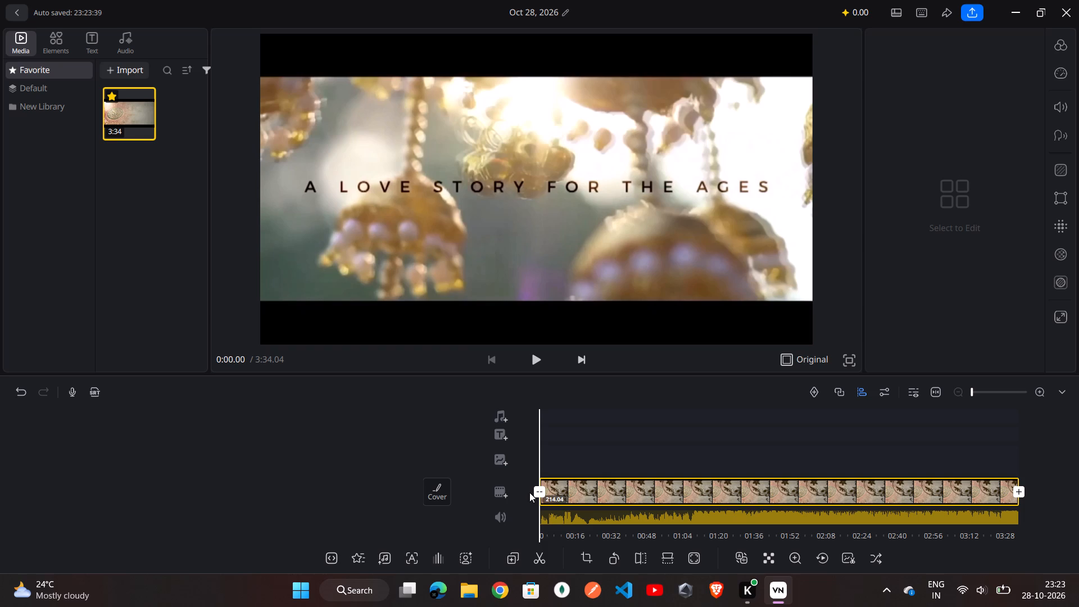
click(537, 492)
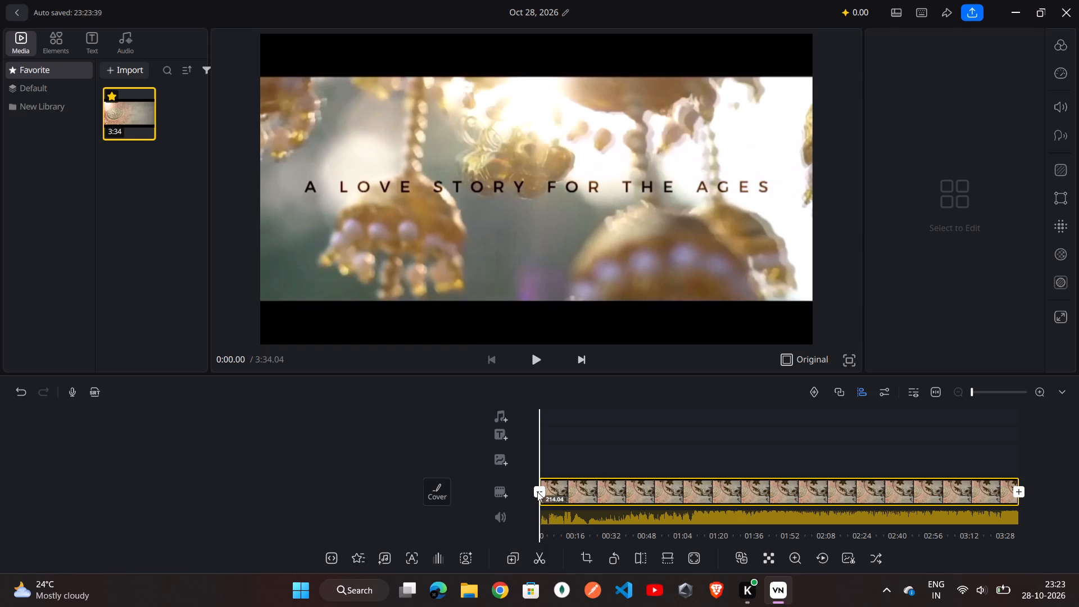
click(537, 492)
scroll(563, 484, left, 1)
scroll(563, 484, right, 1)
scroll(563, 484, left, 1)
scroll(563, 484, right, 1)
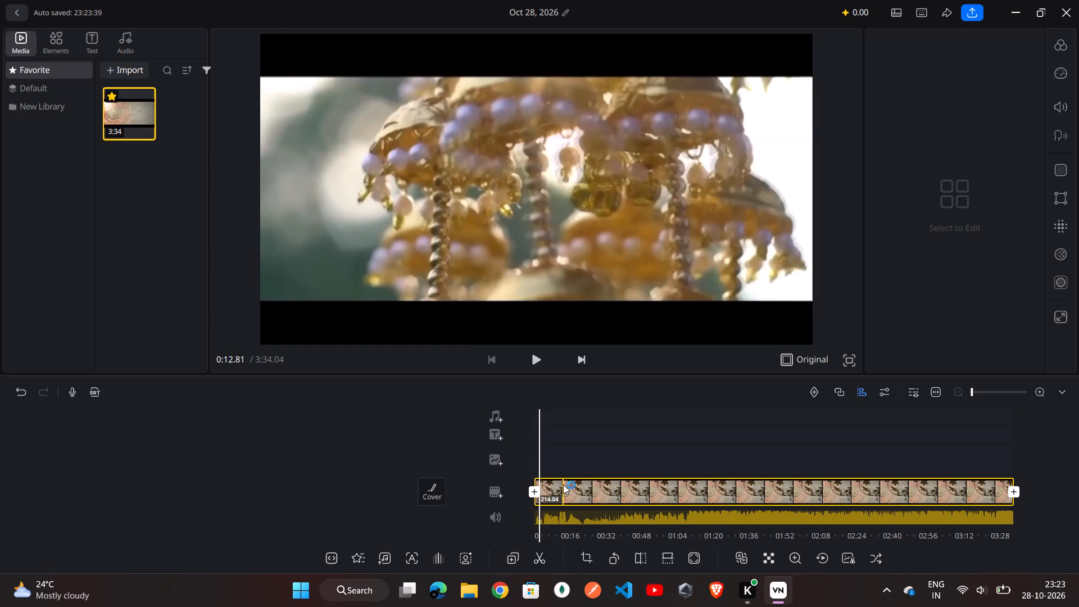
scroll(563, 484, right, 1)
Set the project cover to the early video frame with the calligraphy medallion and partly drawn floral ornament, and save it.
click(436, 493)
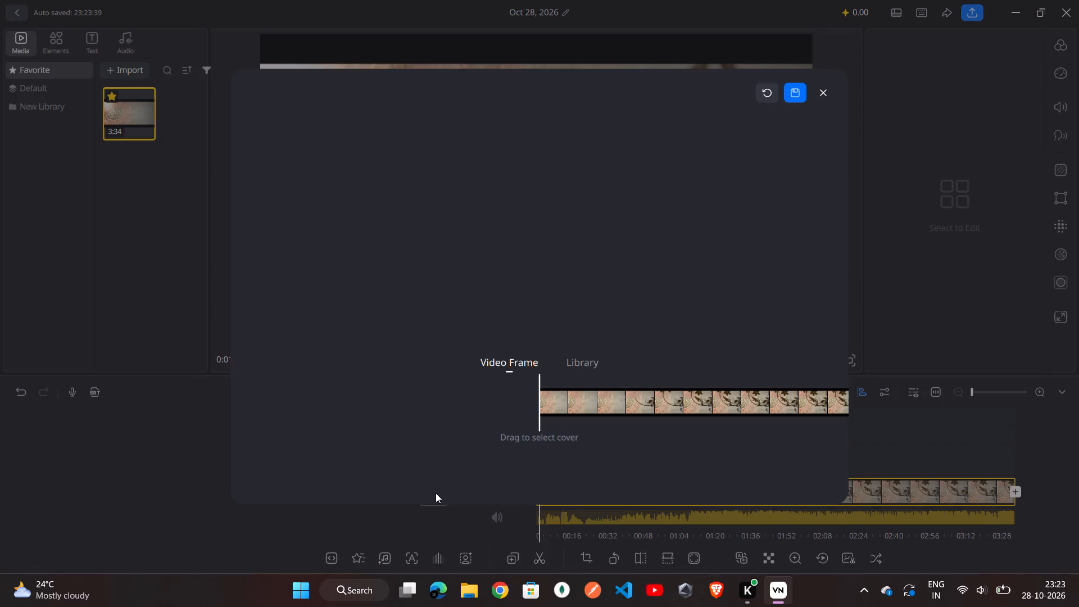
drag(586, 404, 584, 405)
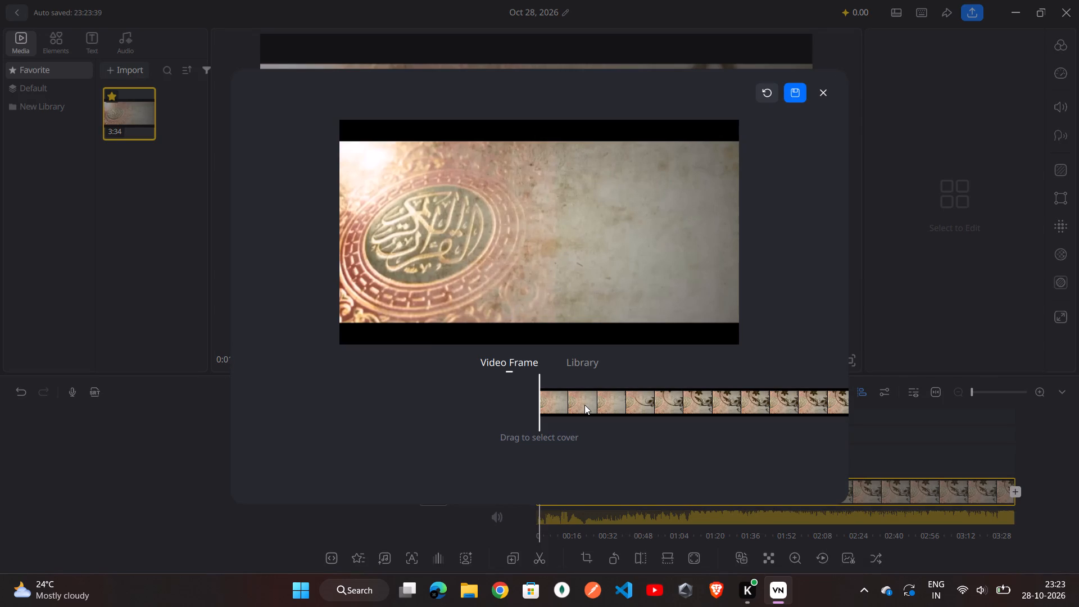
drag(584, 405, 495, 409)
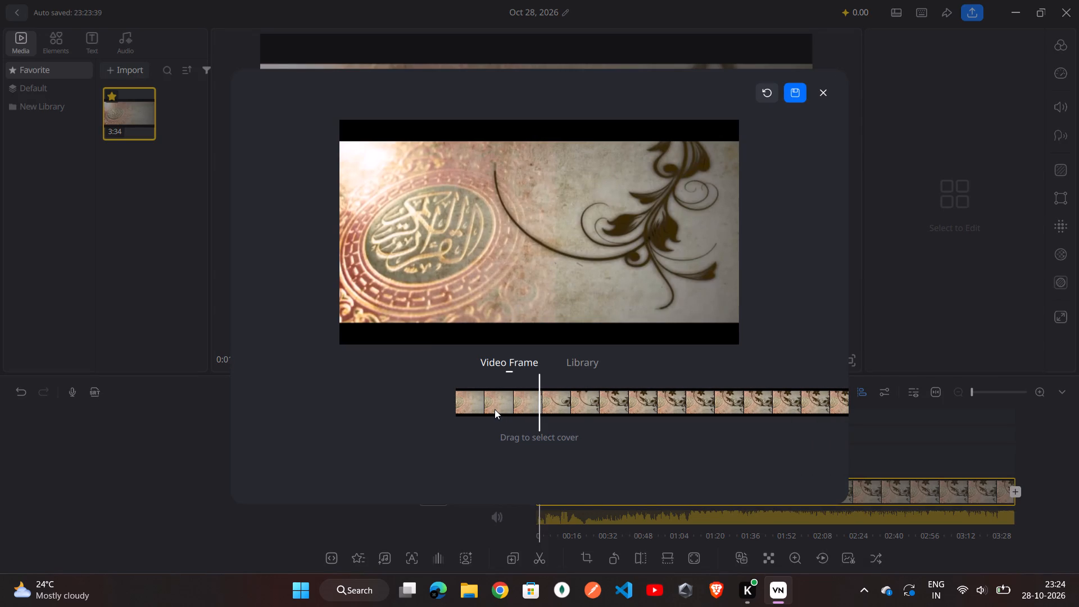
click(794, 102)
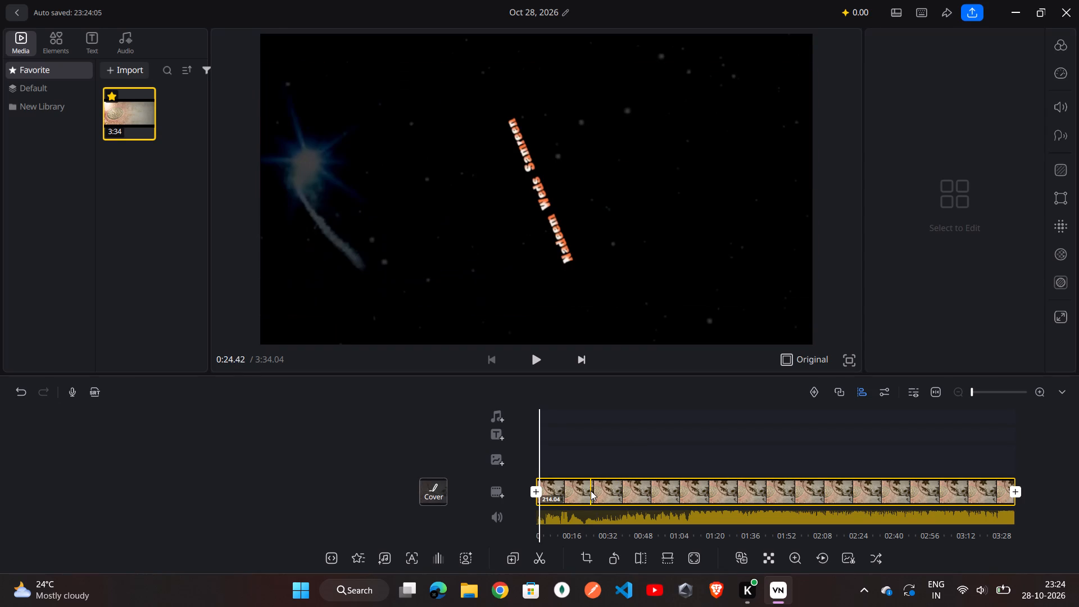
Split the video clip at about 0:23.14, in the Raja Films title sequence.
scroll(591, 491, left, 2)
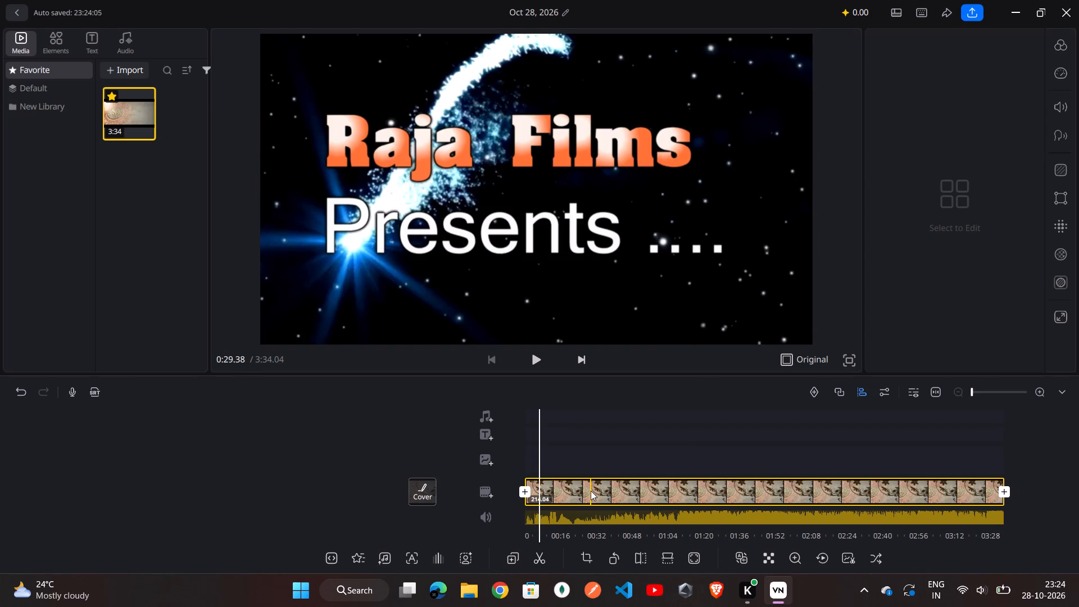
scroll(568, 482, left, 1)
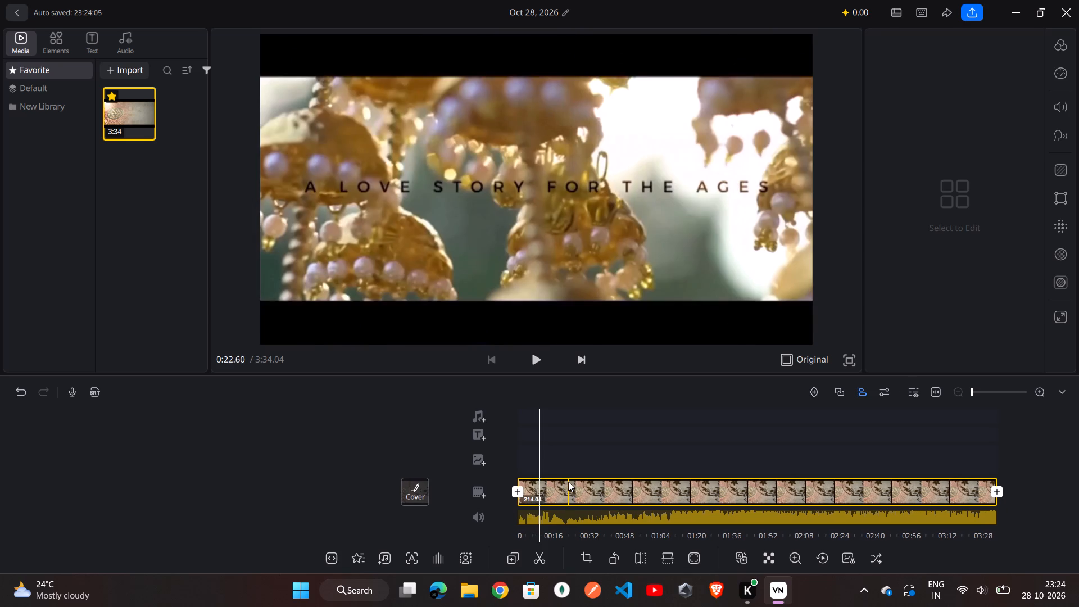
scroll(568, 482, left, 3)
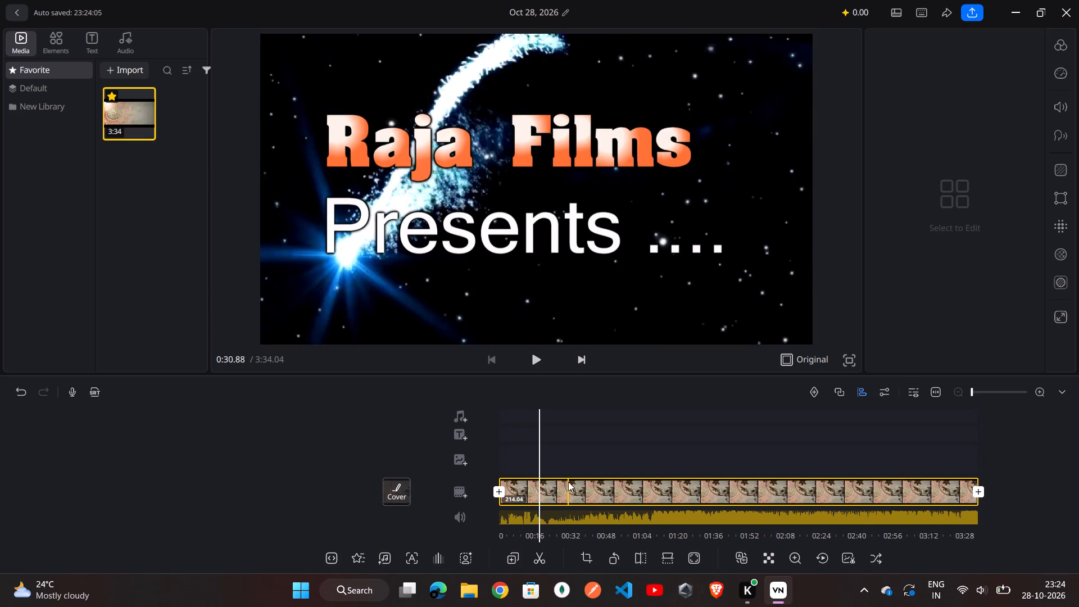
scroll(568, 482, left, 2)
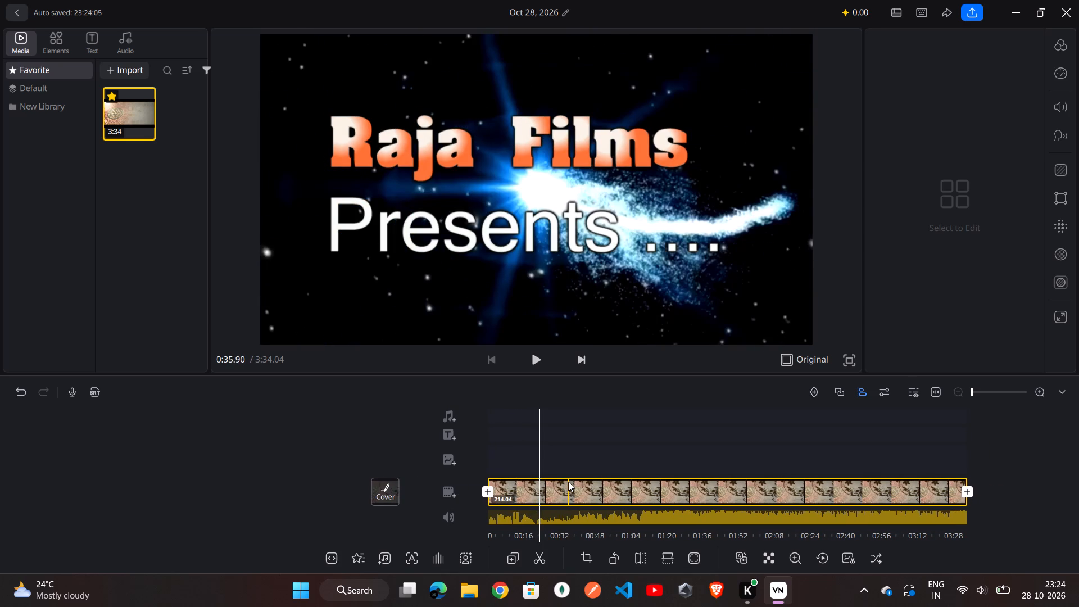
scroll(568, 482, left, 2)
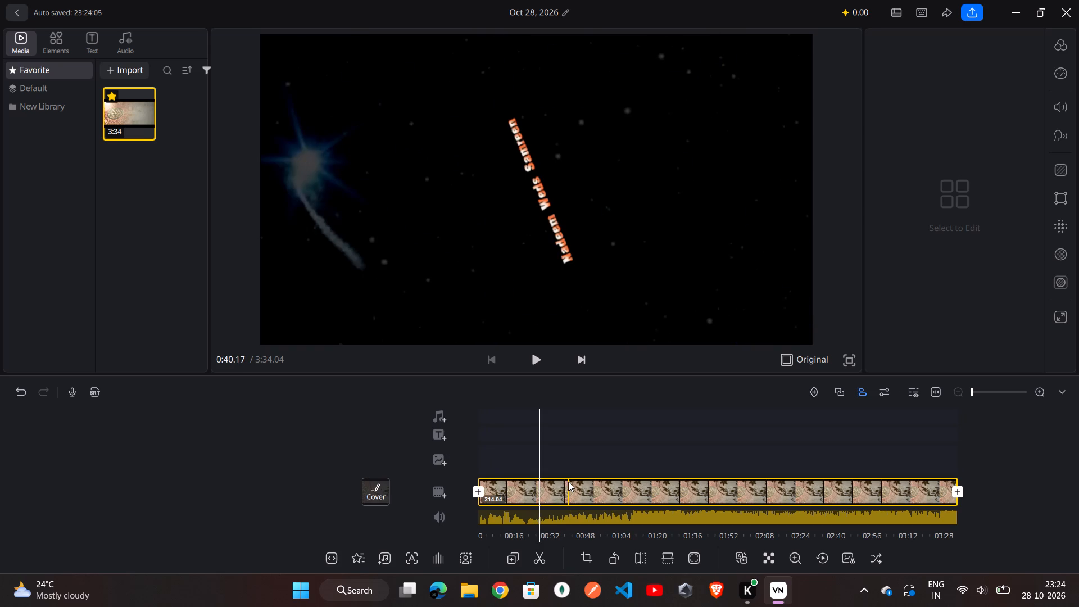
scroll(568, 482, left, 1)
scroll(568, 482, right, 1)
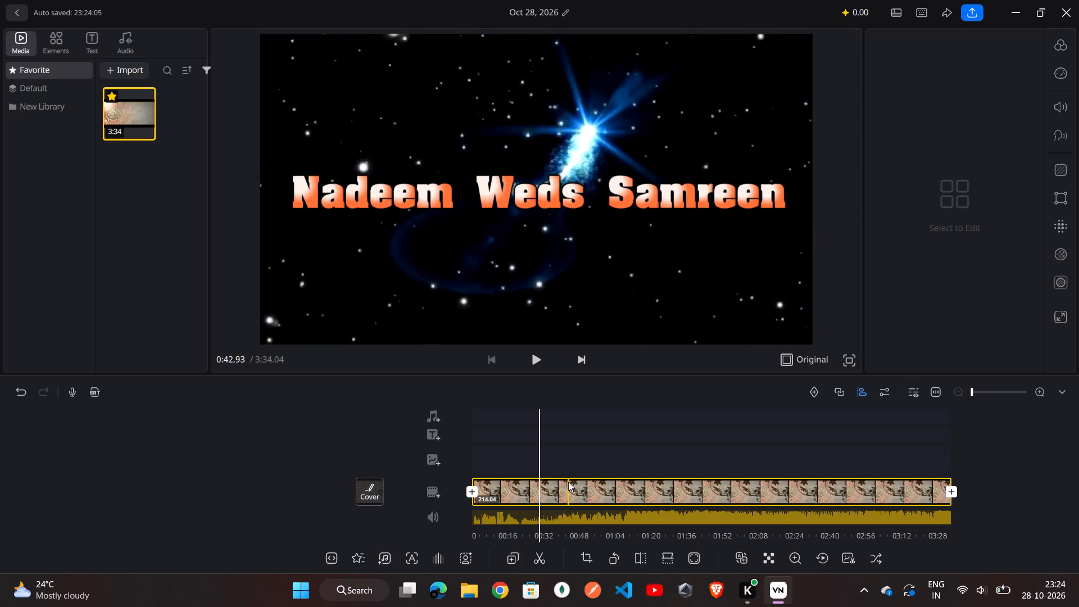
scroll(568, 482, right, 1)
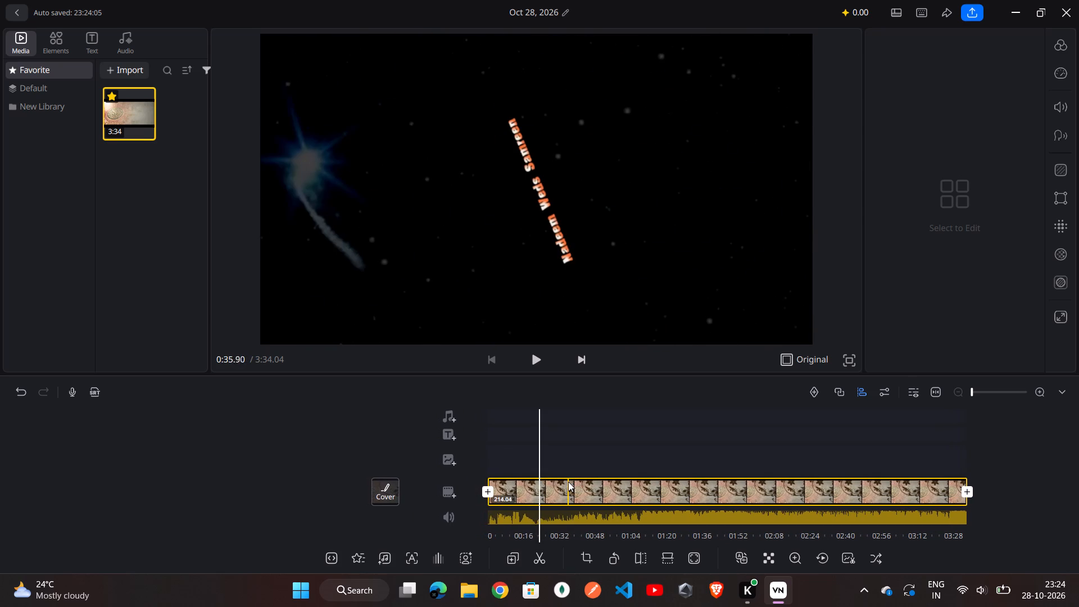
scroll(568, 482, right, 1)
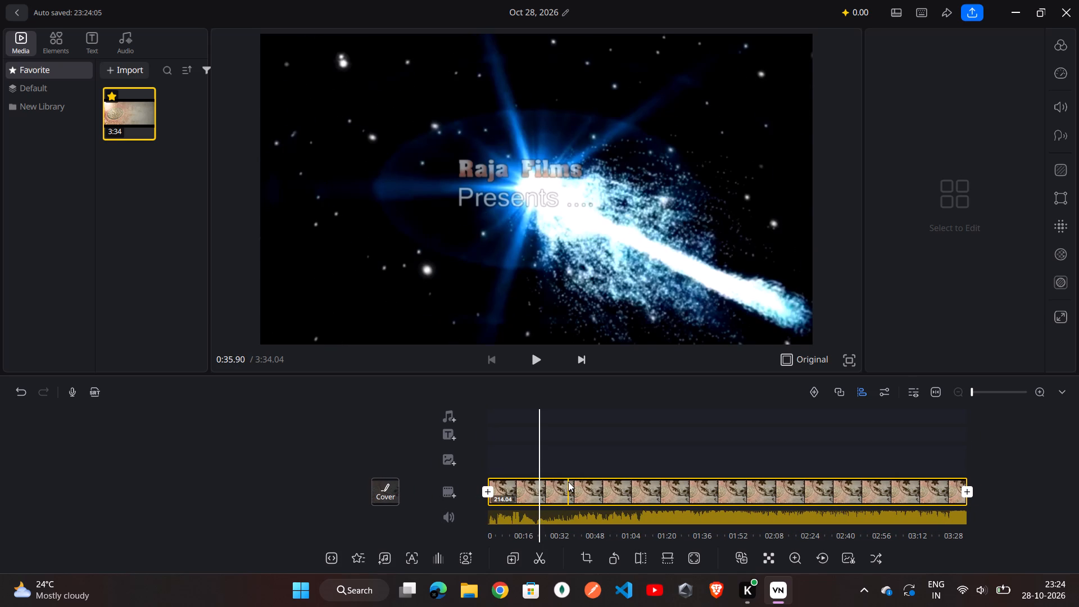
click(545, 560)
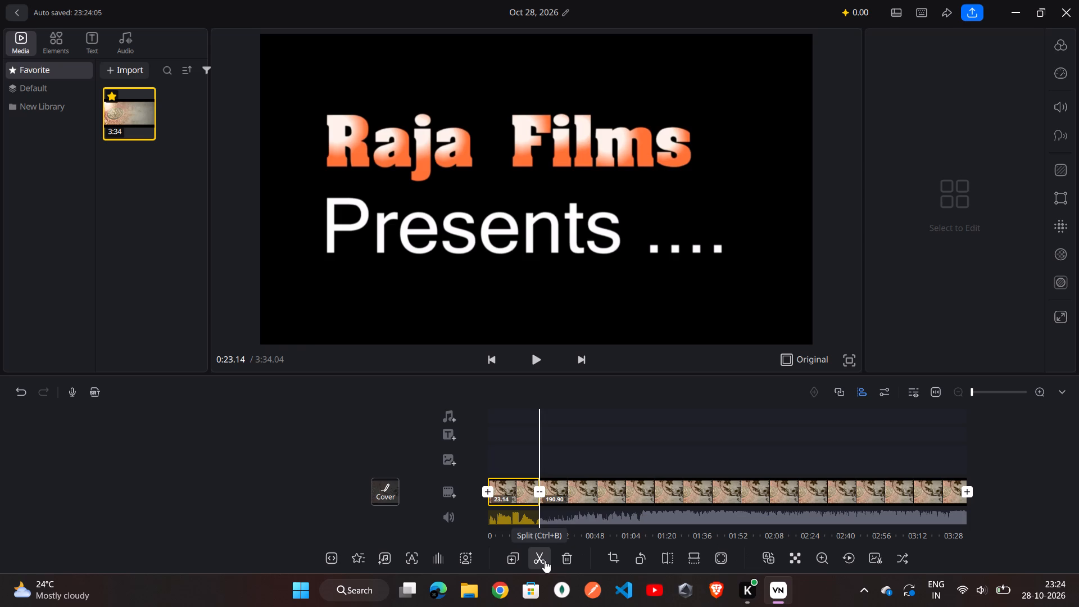
Add a Zoom 1 transition with a duration of 0.8 at the 0:23 cut and preview it.
click(537, 490)
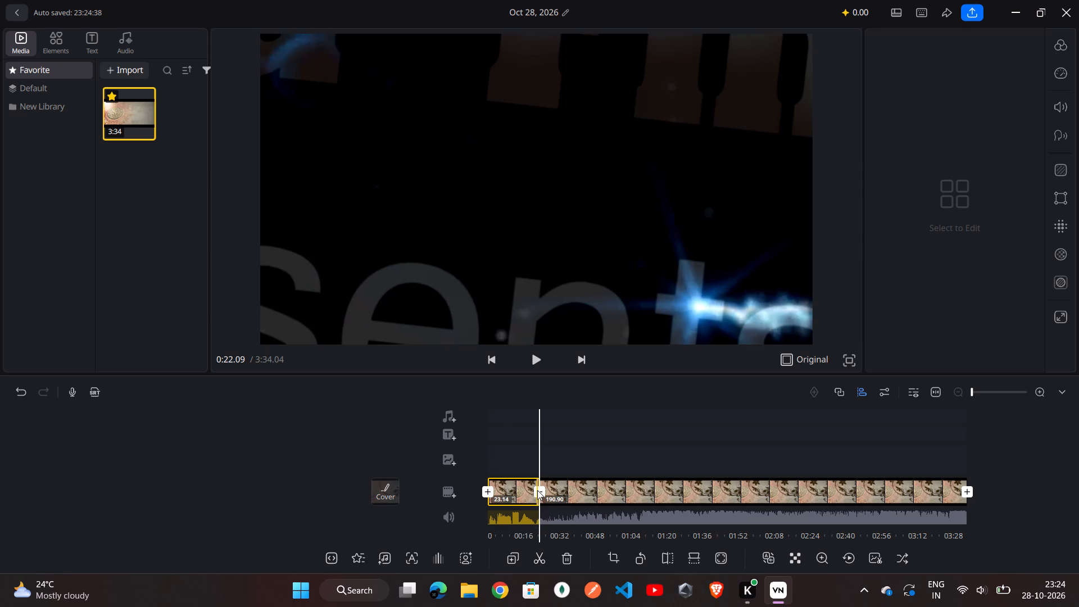
click(539, 492)
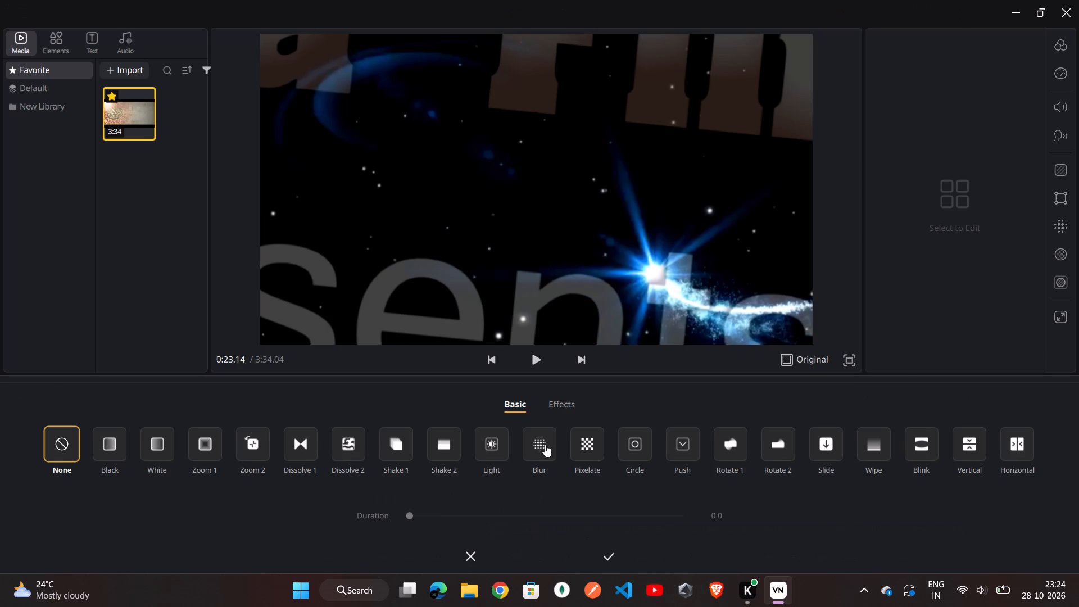
click(539, 442)
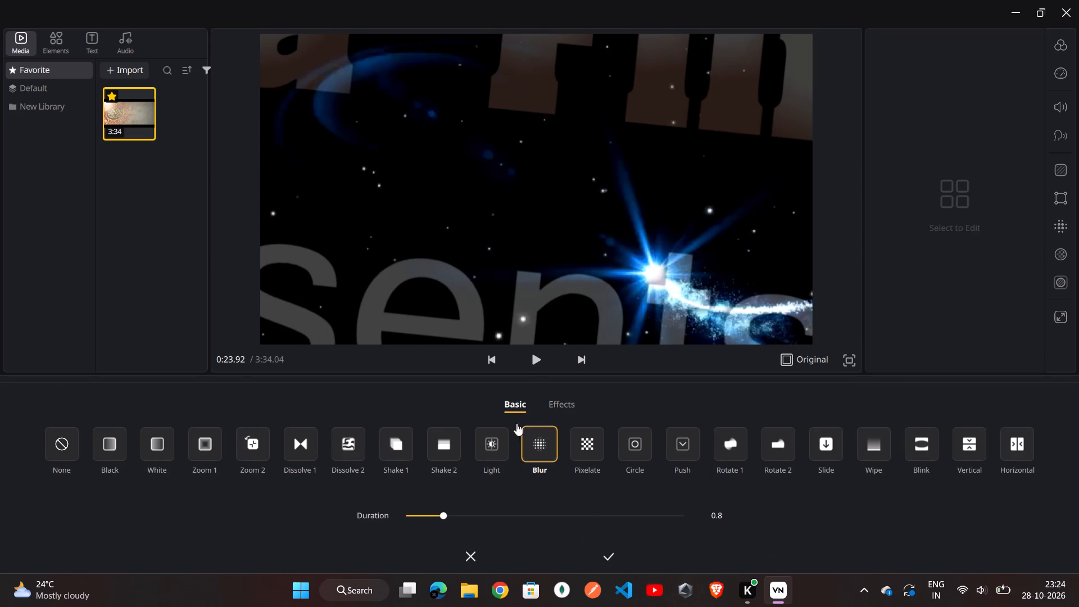
click(206, 447)
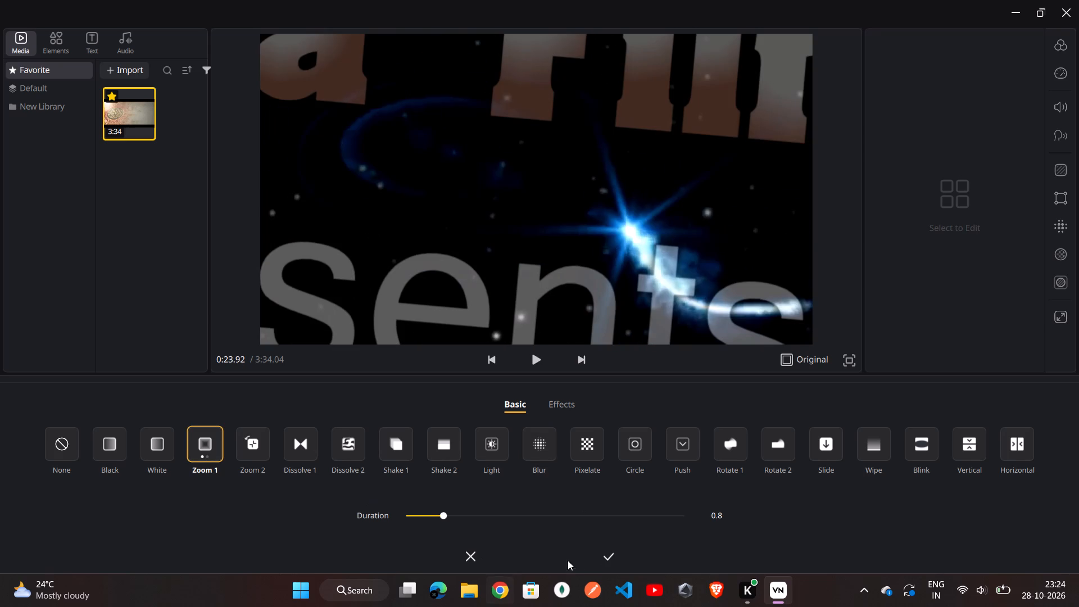
click(601, 557)
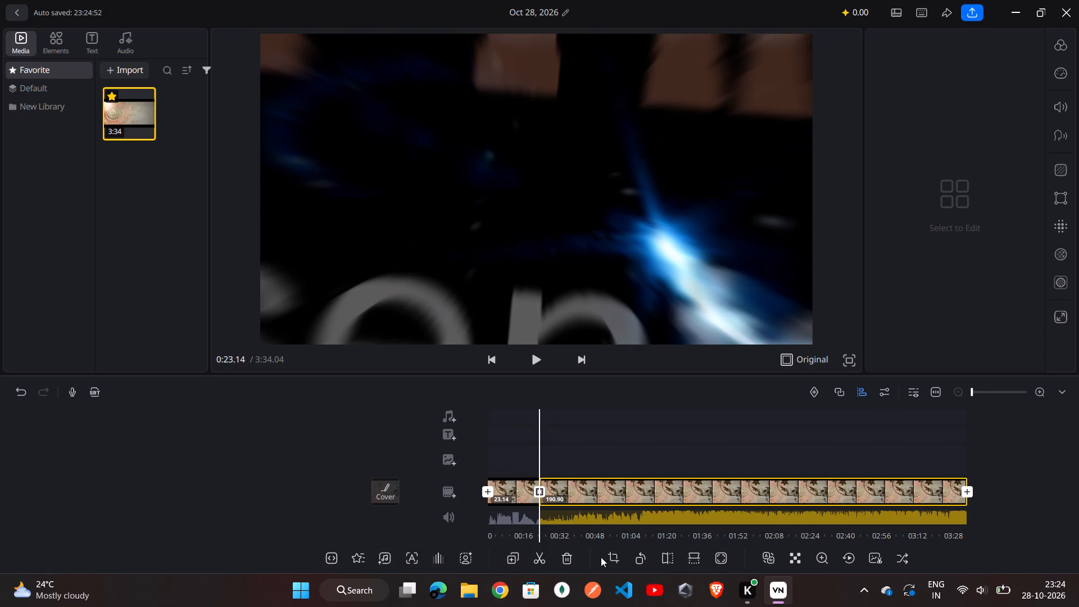
click(538, 358)
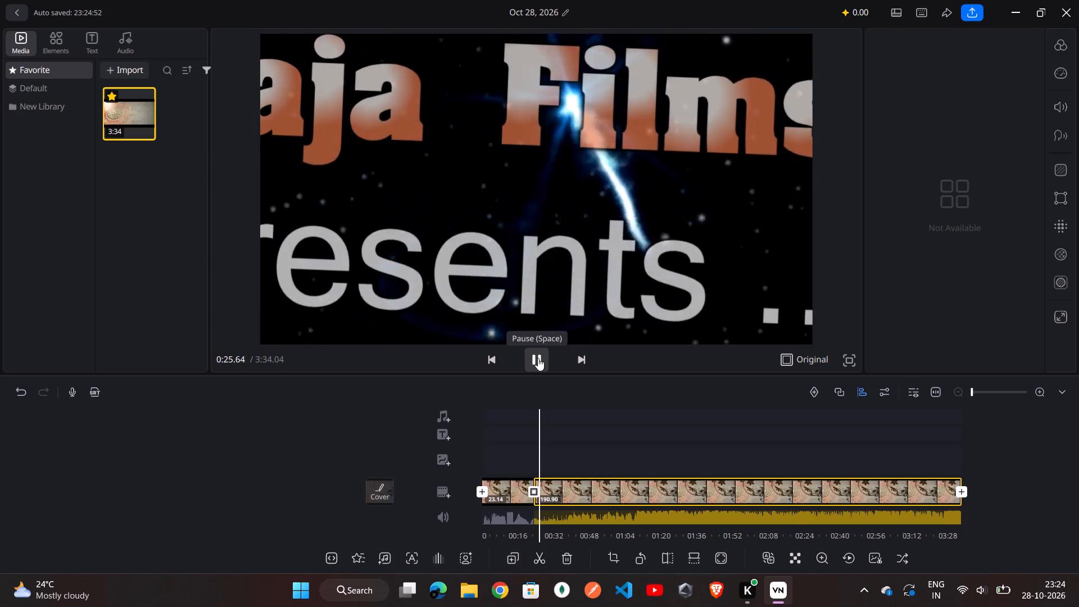
click(538, 358)
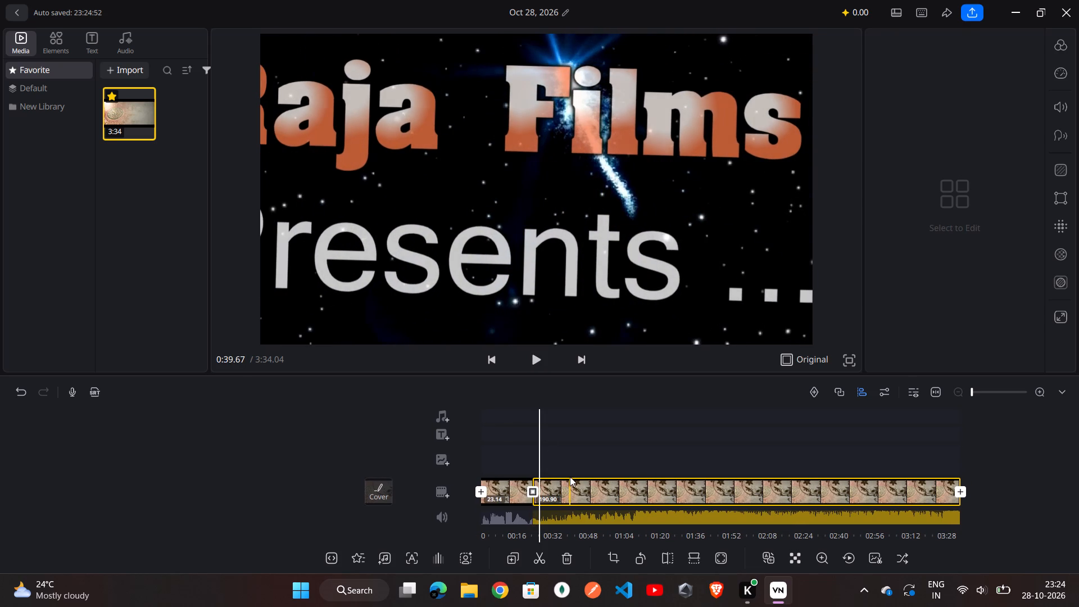
Split the second clip at about 0:34.71, during the couple's wedding title.
scroll(579, 482, left, 1)
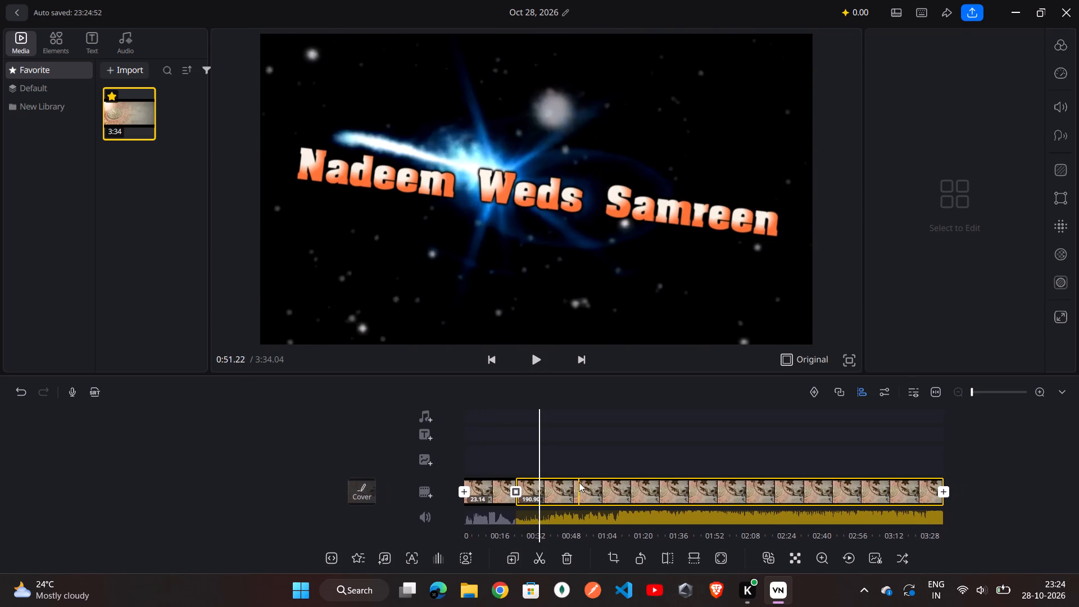
scroll(579, 482, left, 1)
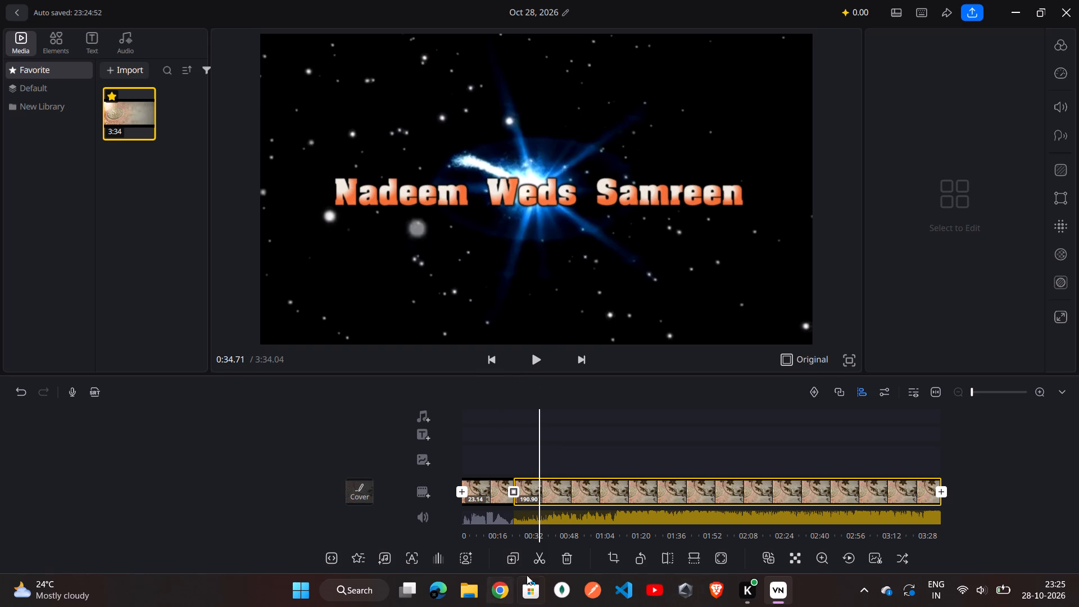
click(539, 565)
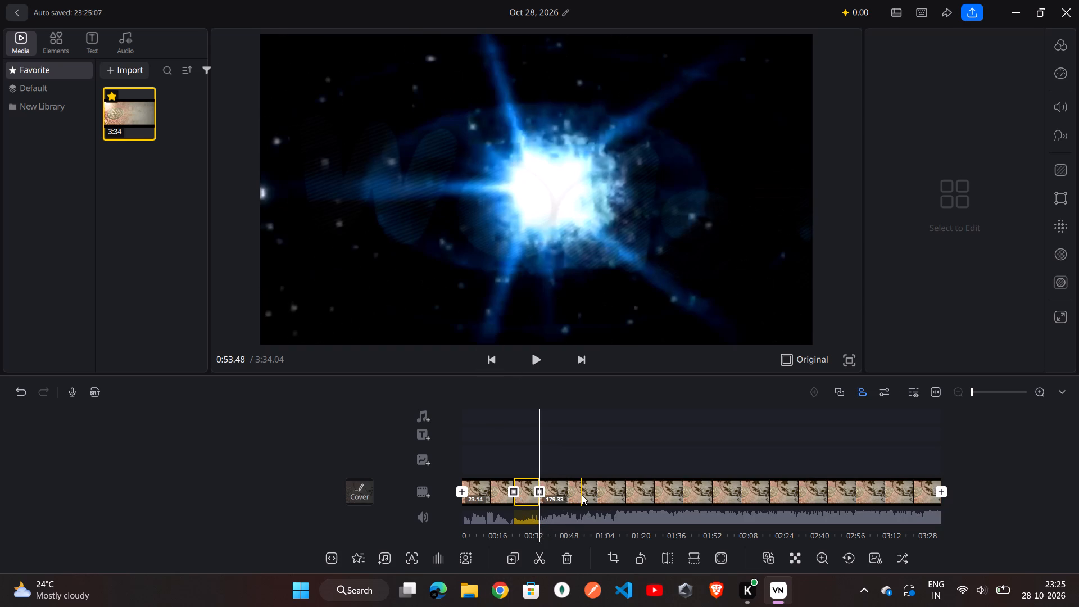
Split the third video clip at about 0:46.7, about 12 seconds after the previous cut.
click(582, 495)
scroll(560, 497, left, 2)
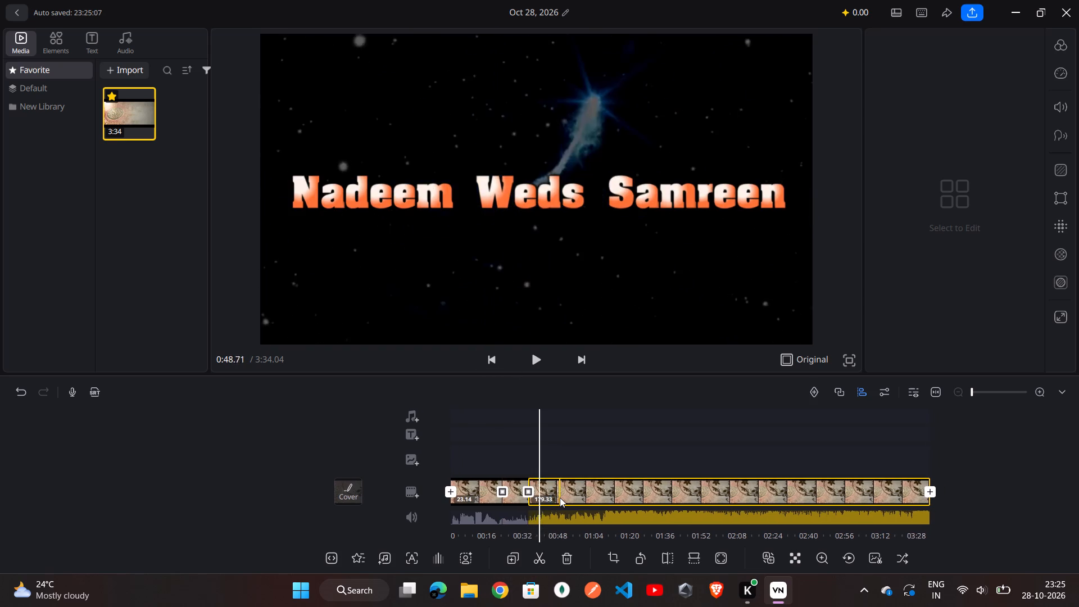
scroll(560, 497, left, 2)
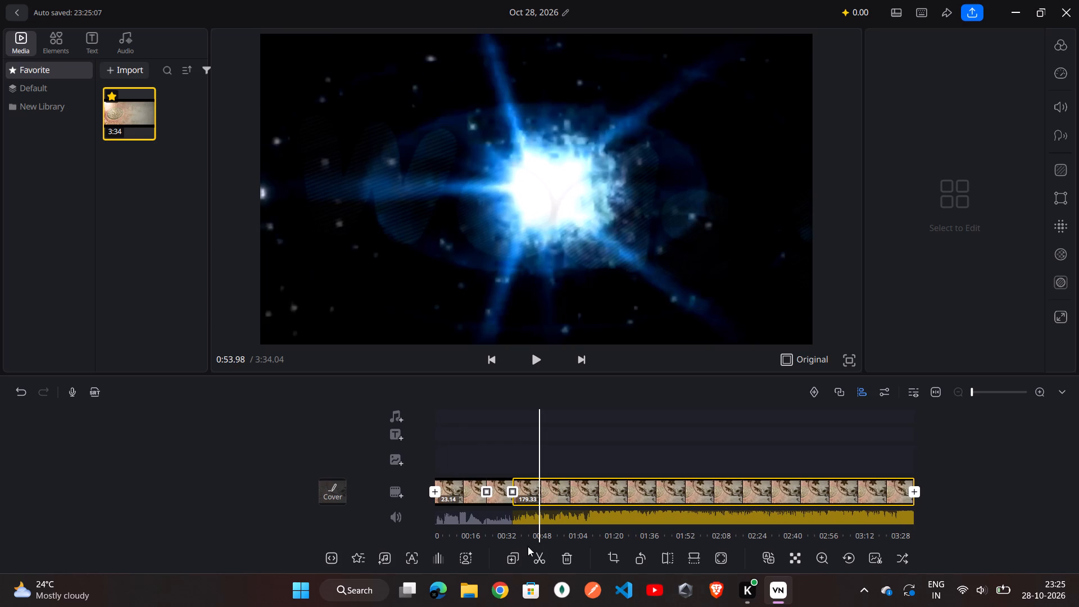
click(541, 555)
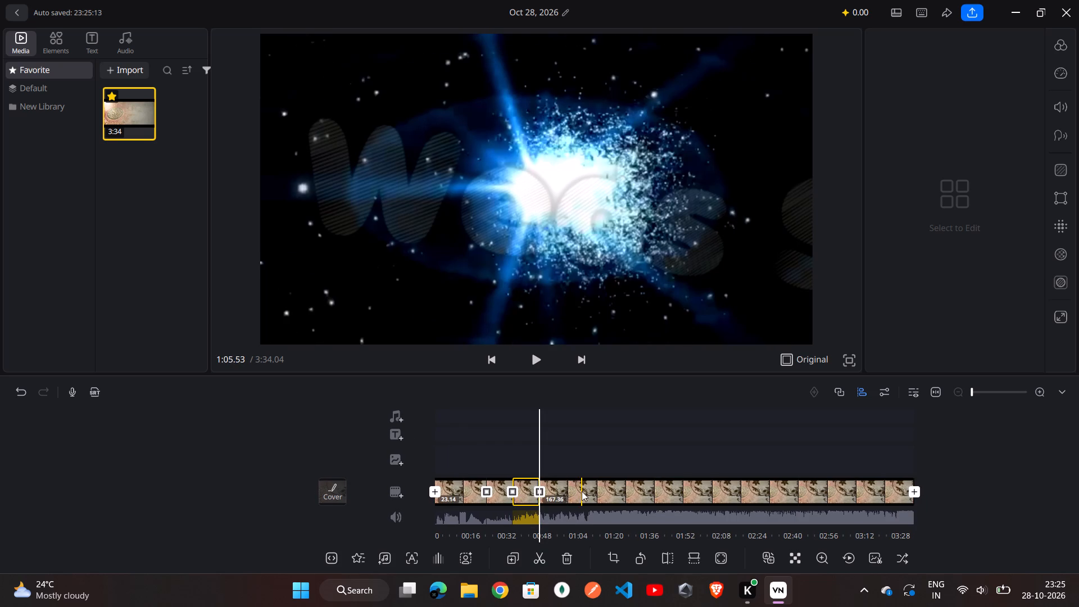
Split the fourth video clip at about 0:57.69, in the couple's wedding title sequence.
scroll(582, 491, left, 3)
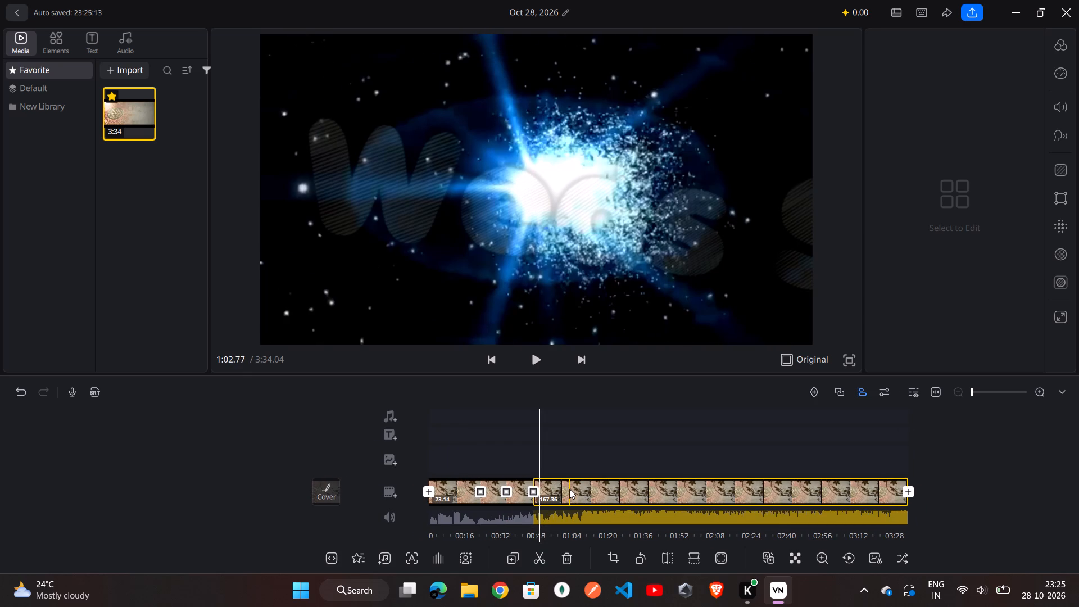
scroll(569, 489, left, 1)
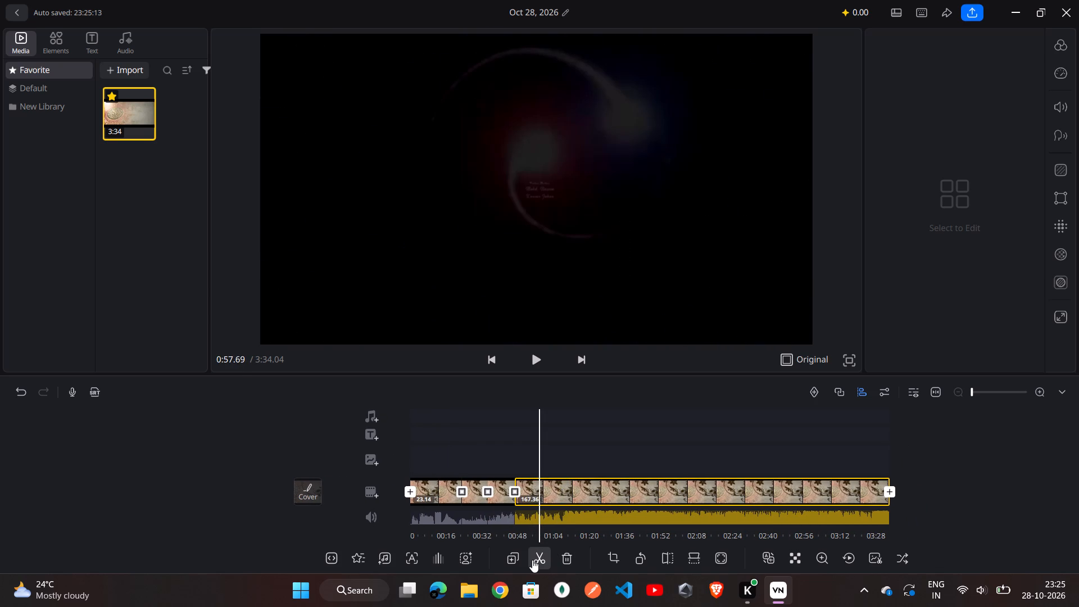
click(532, 560)
scroll(532, 560, right, 1)
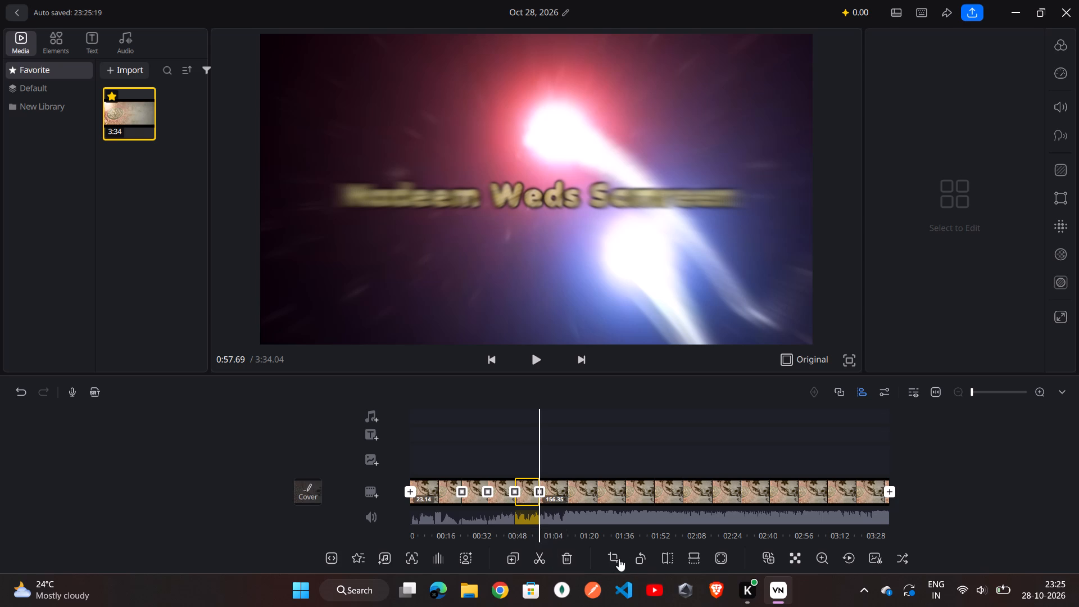
Add a Light transition with a duration of 0.8 at the cut near 0:46.
click(518, 493)
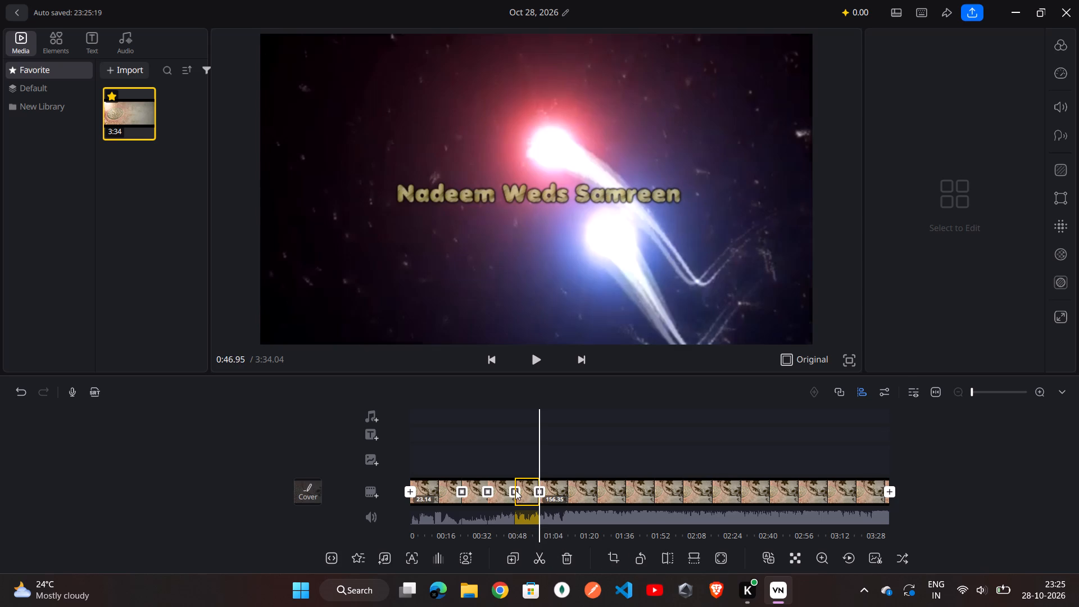
click(515, 490)
click(487, 443)
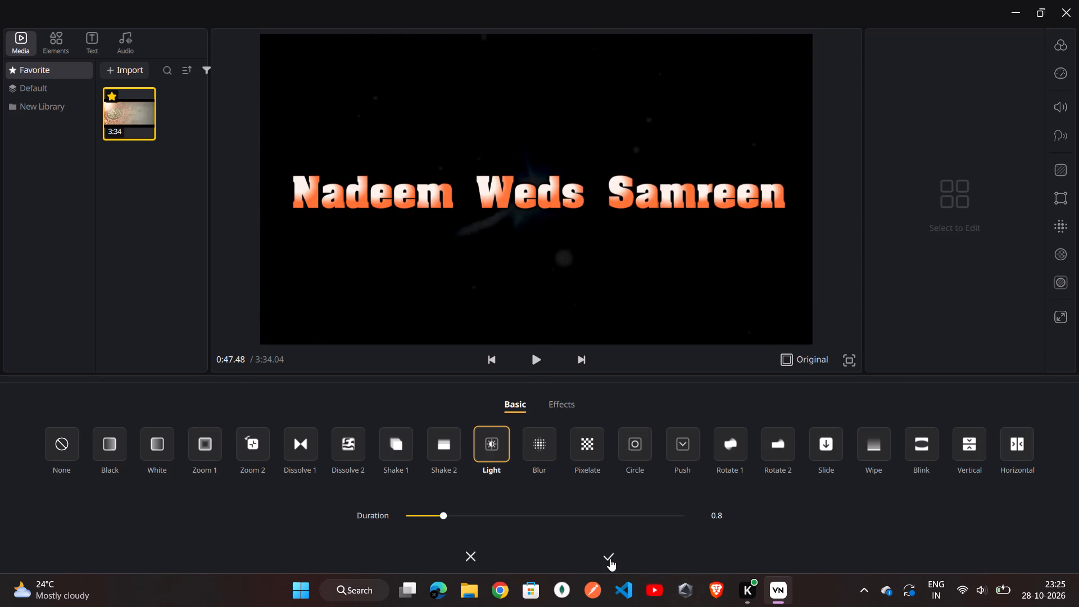
click(609, 558)
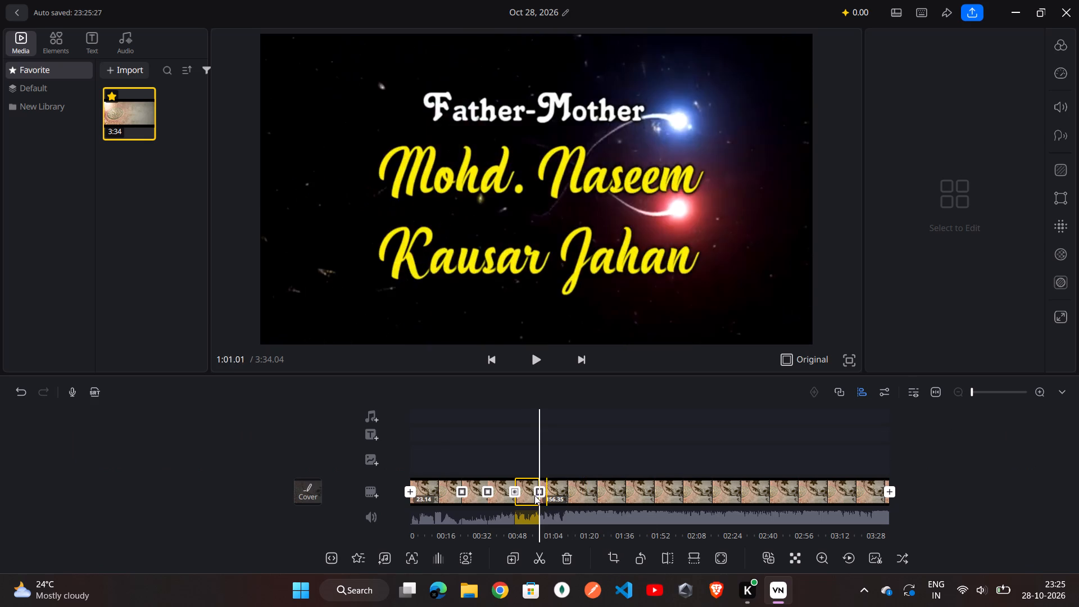
Add a Circle transition with a duration of 0.6 at the cut near 0:57.
click(542, 491)
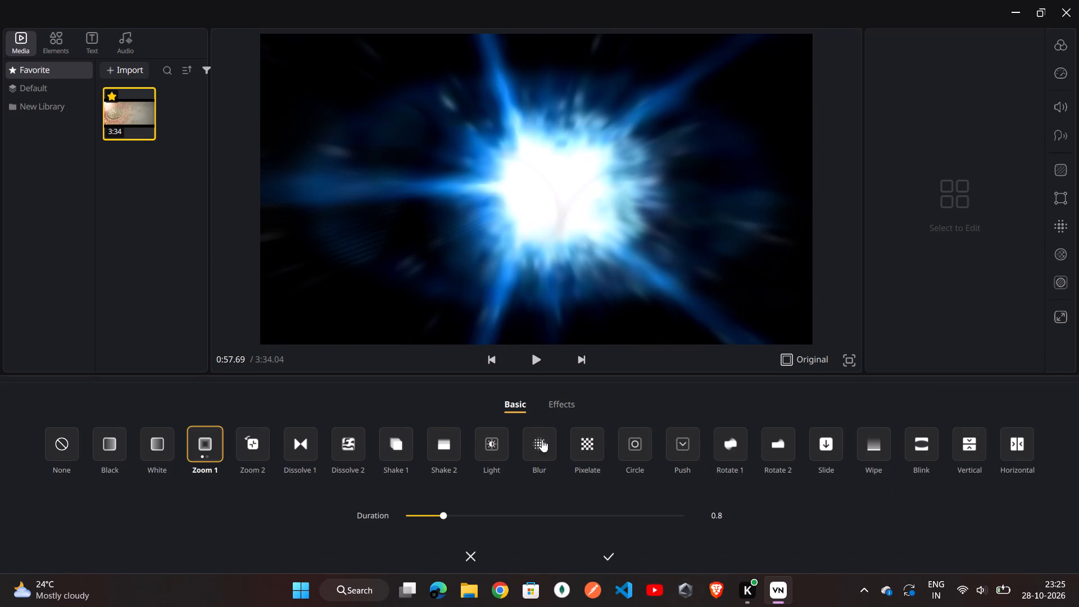
click(632, 442)
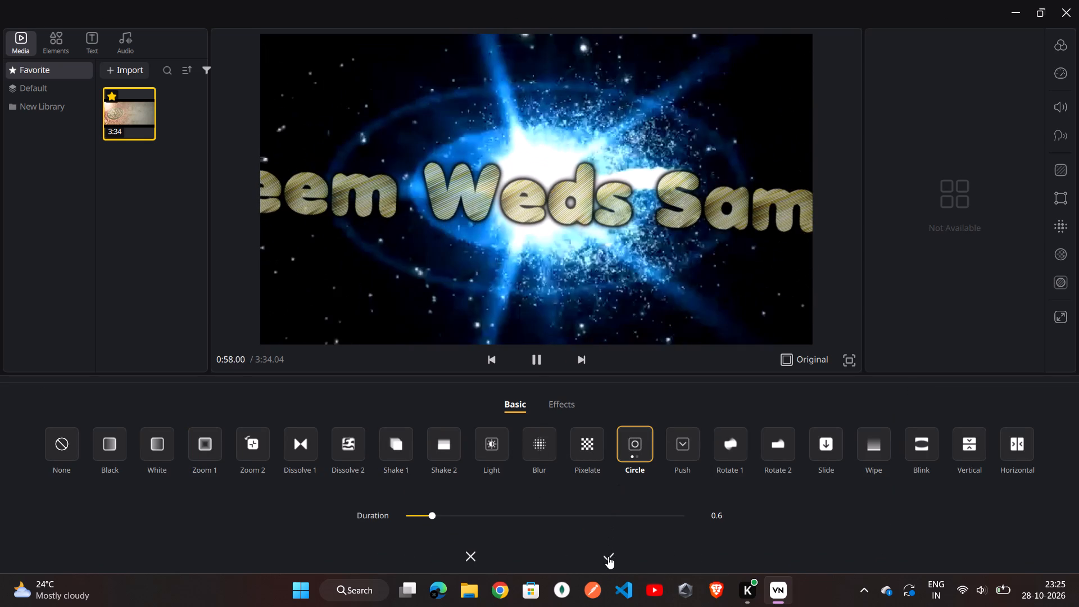
click(608, 556)
Split the fifth video clip at about 1:23.69, where the Father-Mother title sequence has passed.
scroll(599, 492, left, 1)
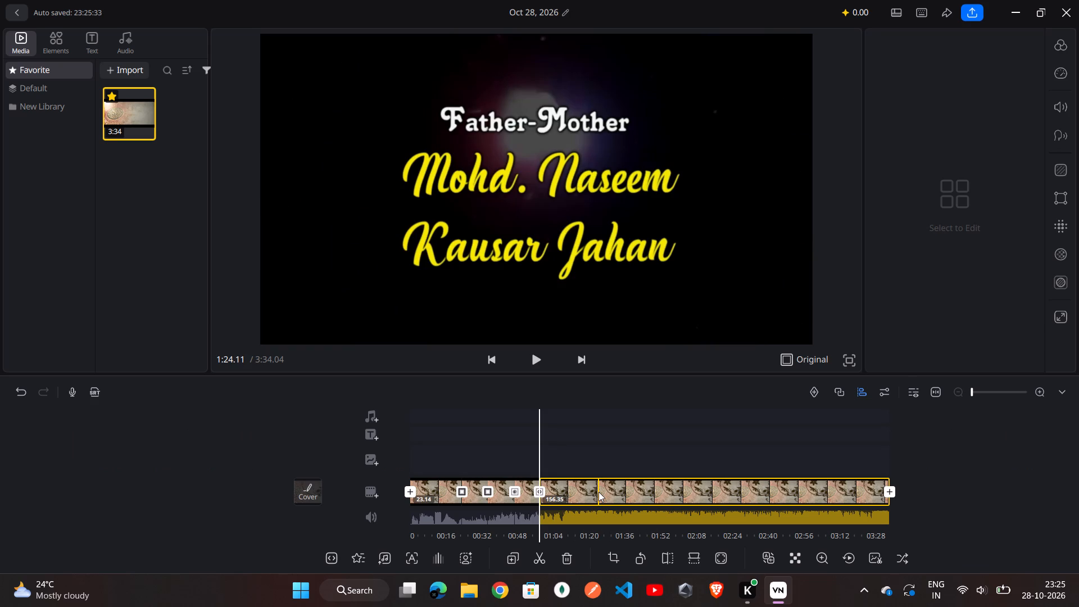
scroll(599, 492, left, 2)
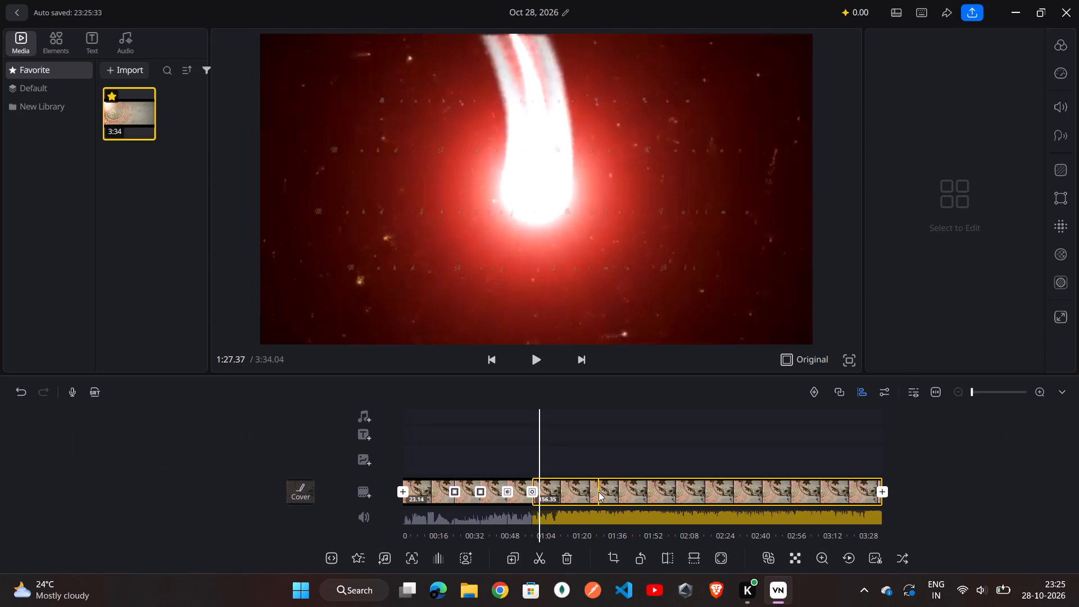
scroll(599, 492, left, 2)
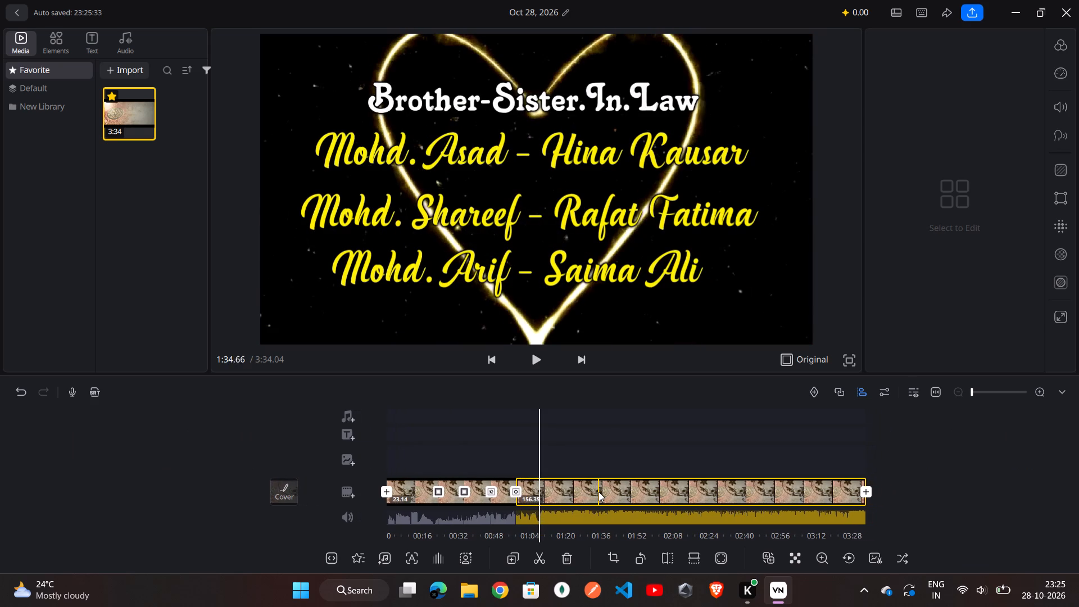
scroll(599, 492, left, 2)
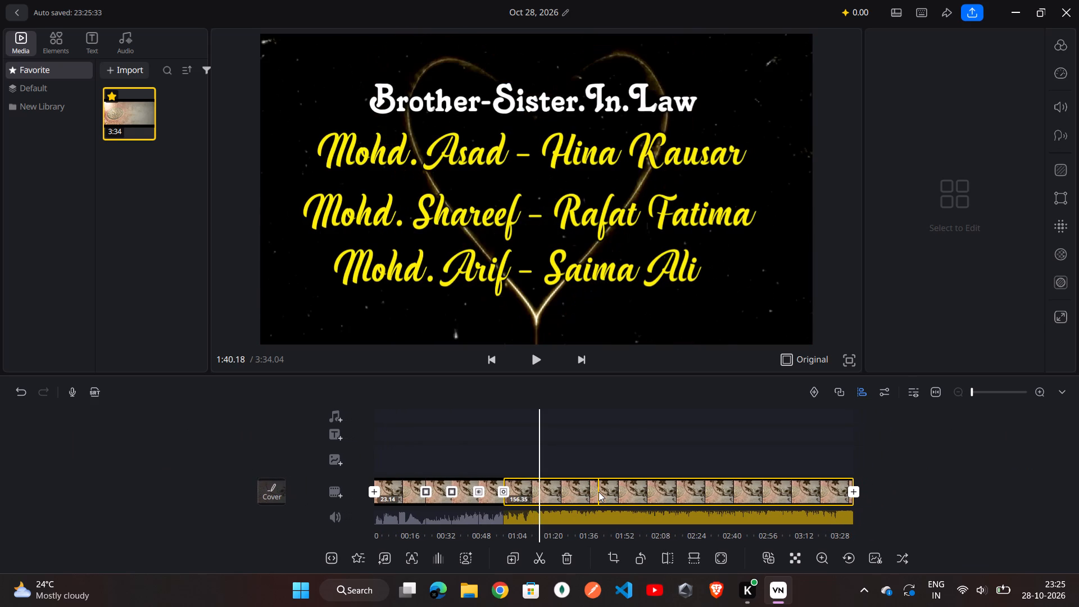
scroll(599, 492, left, 1)
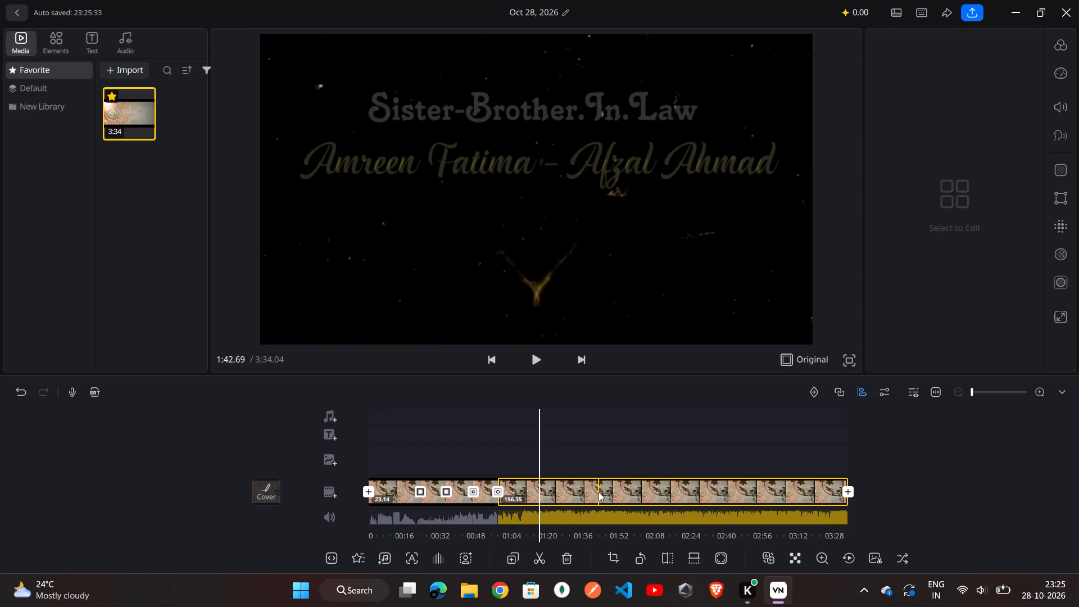
scroll(599, 492, left, 1)
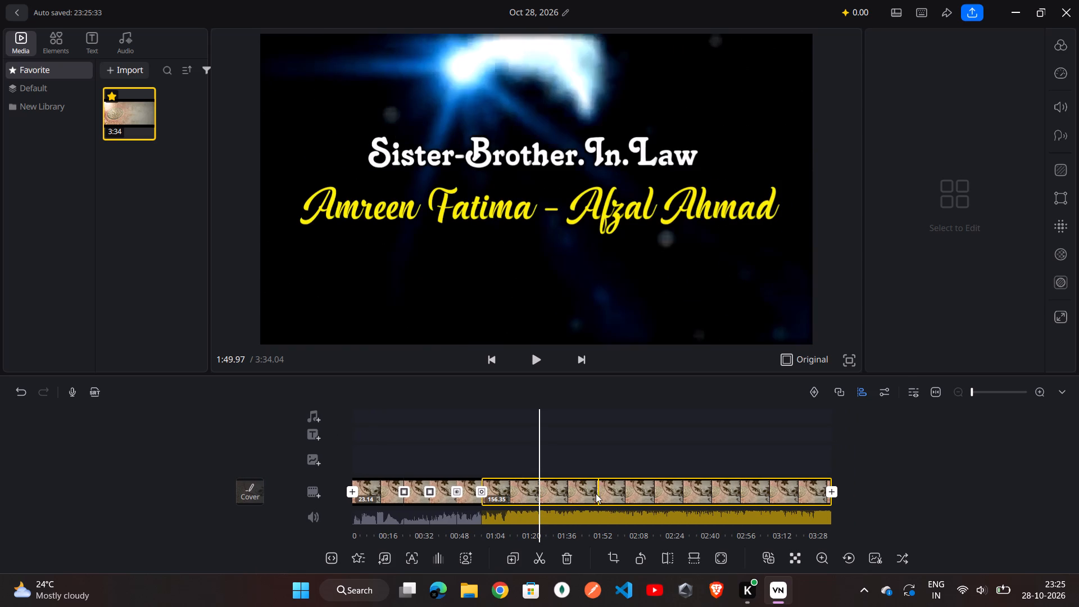
click(542, 556)
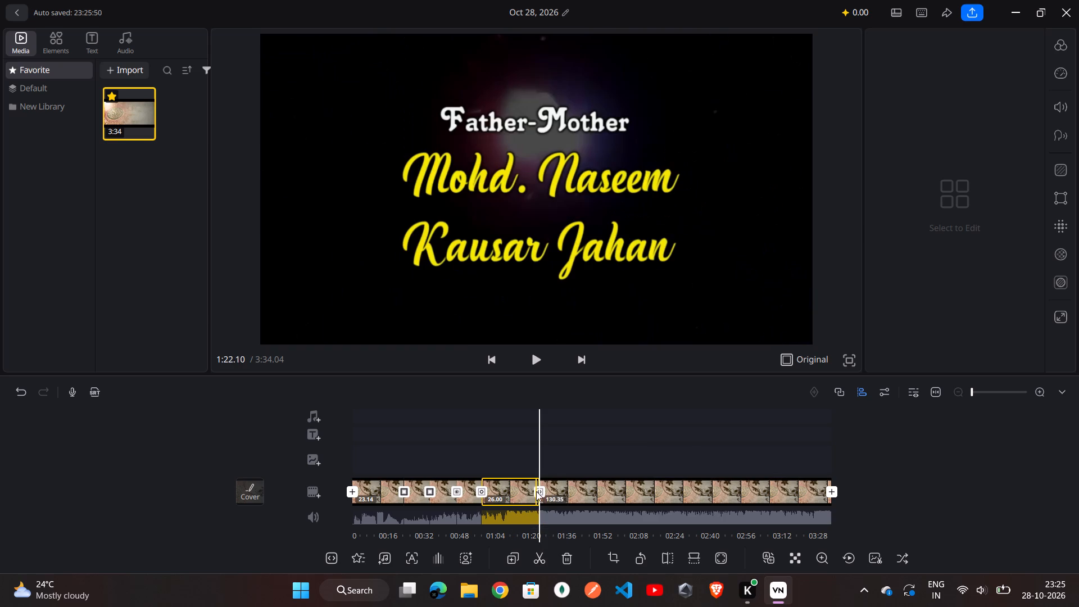
Add a Shake 1 transition with a duration of 0.8 at the cut near 1:23.
click(541, 495)
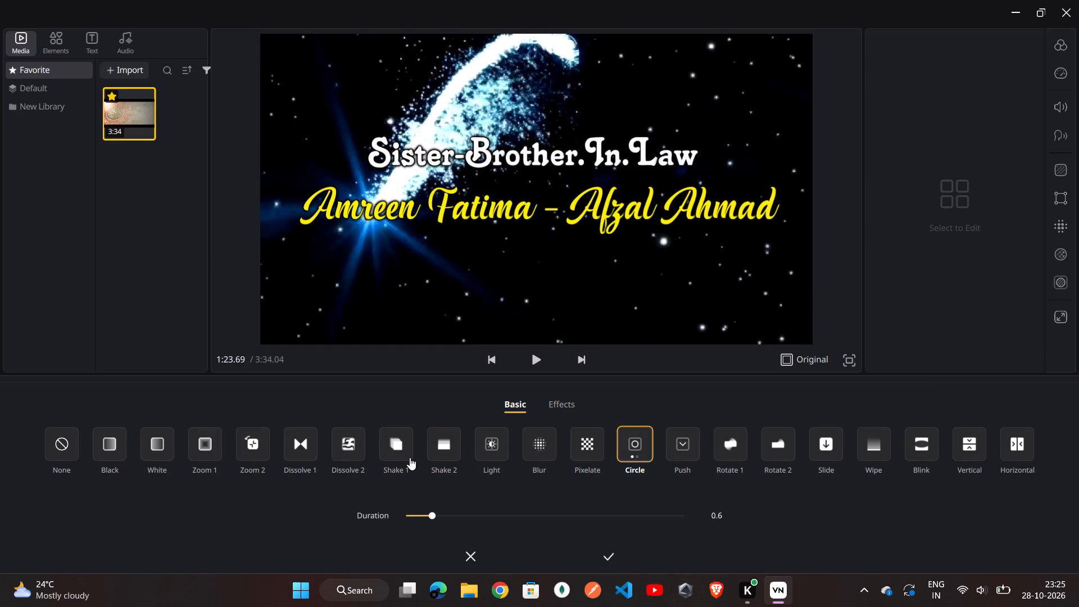
click(397, 456)
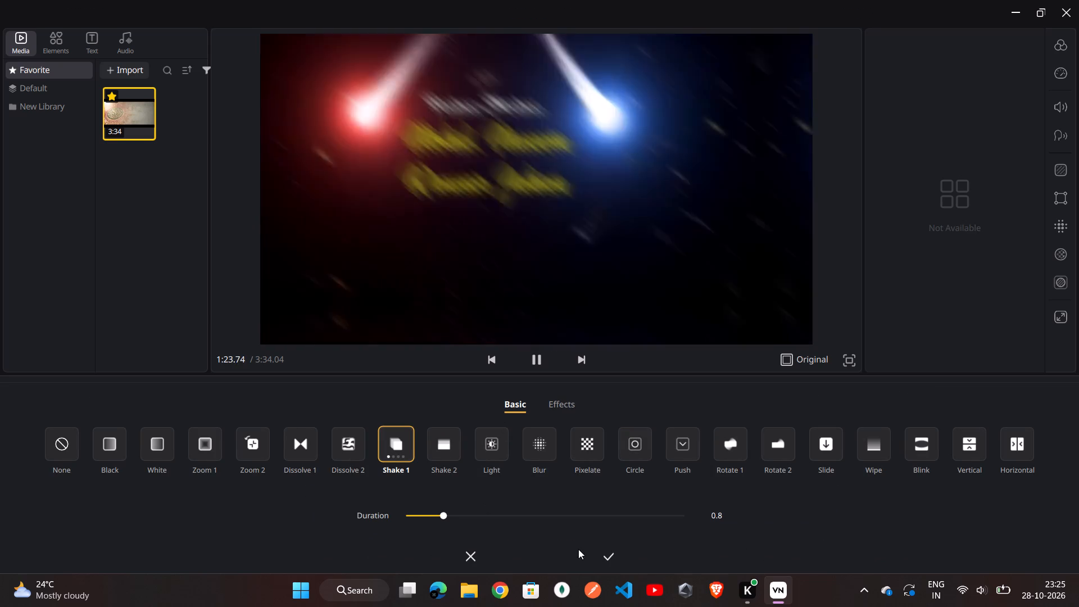
click(614, 564)
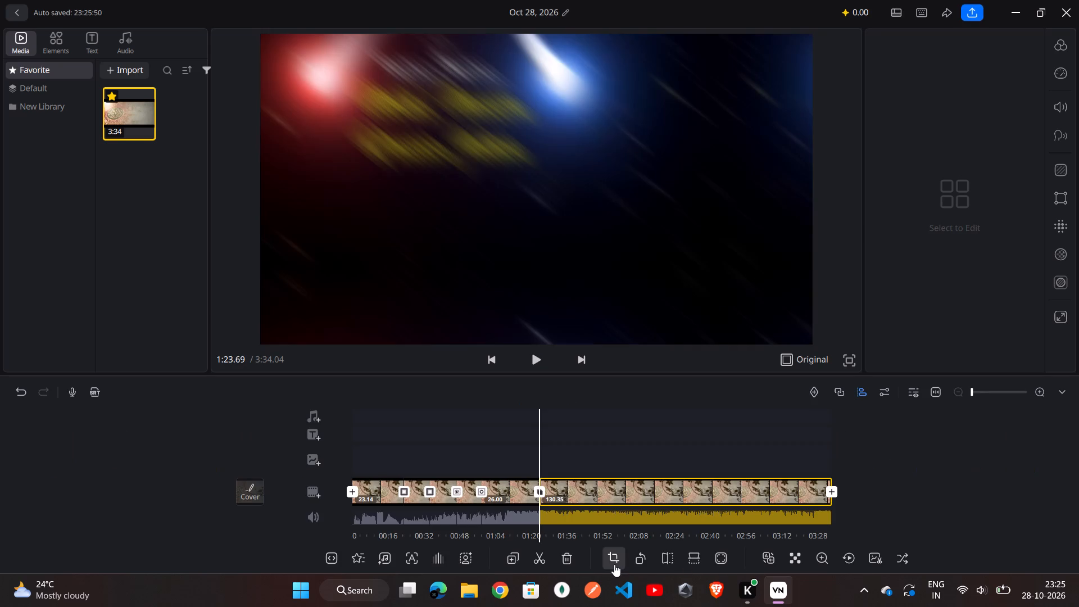
Apply the Slide 01 effect to the last clip at about 1:44.54, after trying Soul, and play it back.
scroll(469, 472, right, 1)
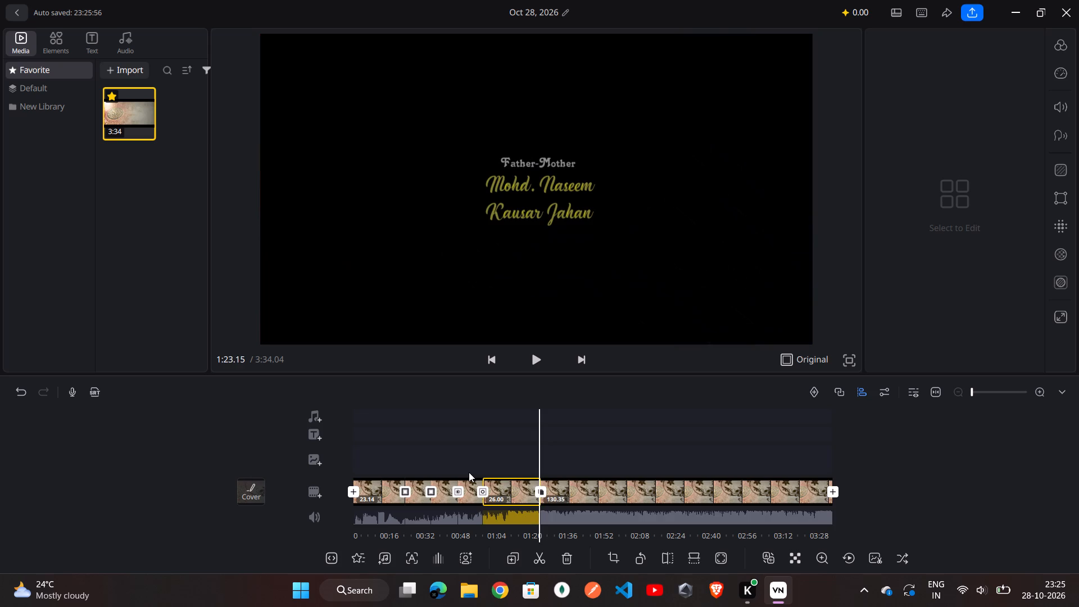
scroll(469, 472, right, 1)
scroll(591, 490, left, 1)
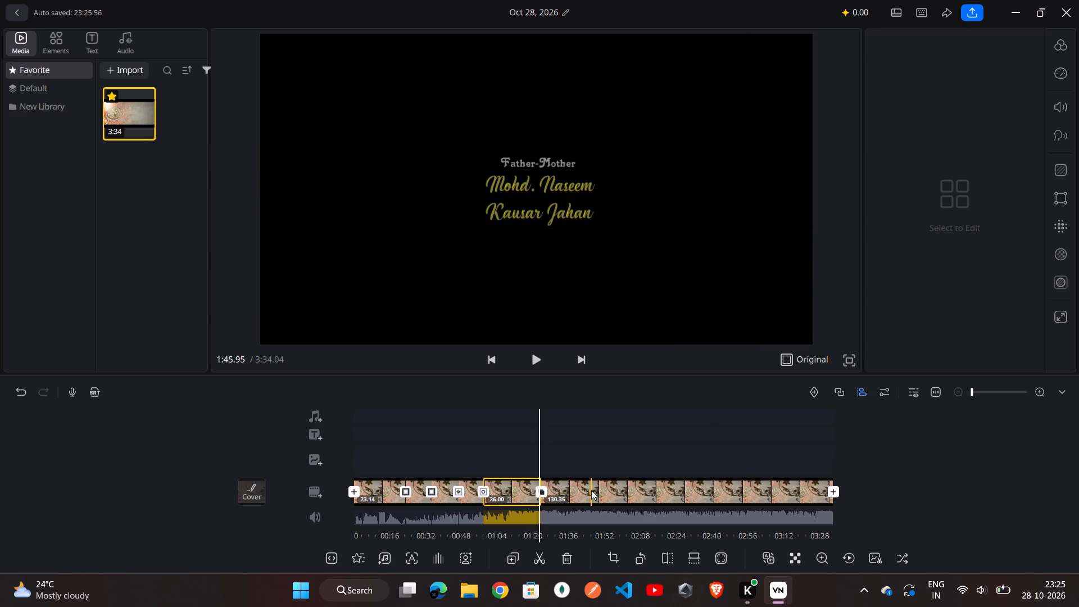
scroll(591, 490, left, 3)
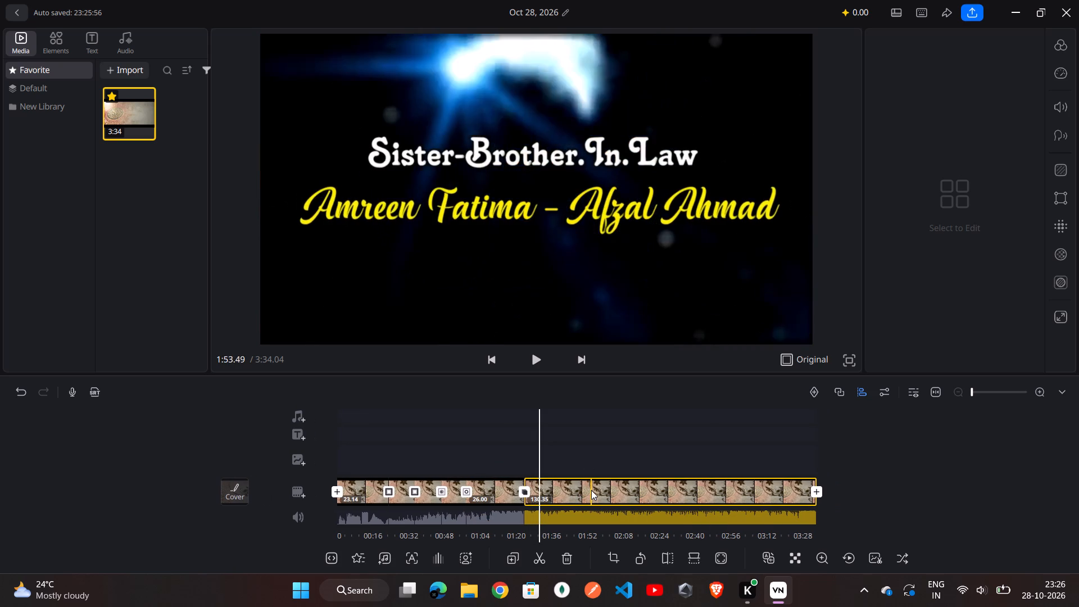
scroll(591, 490, left, 4)
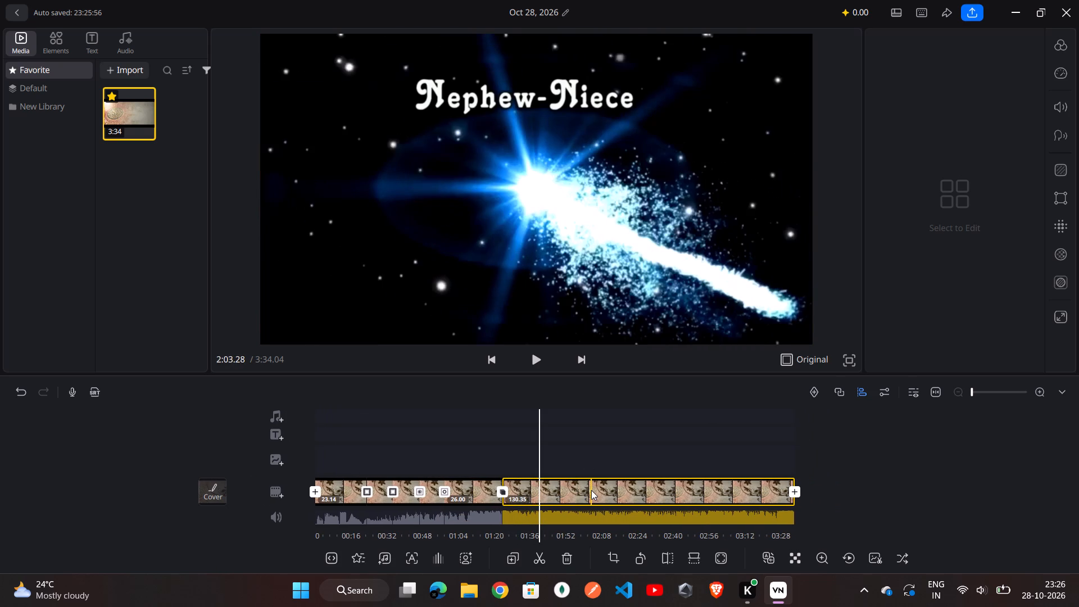
scroll(591, 490, left, 1)
click(591, 490)
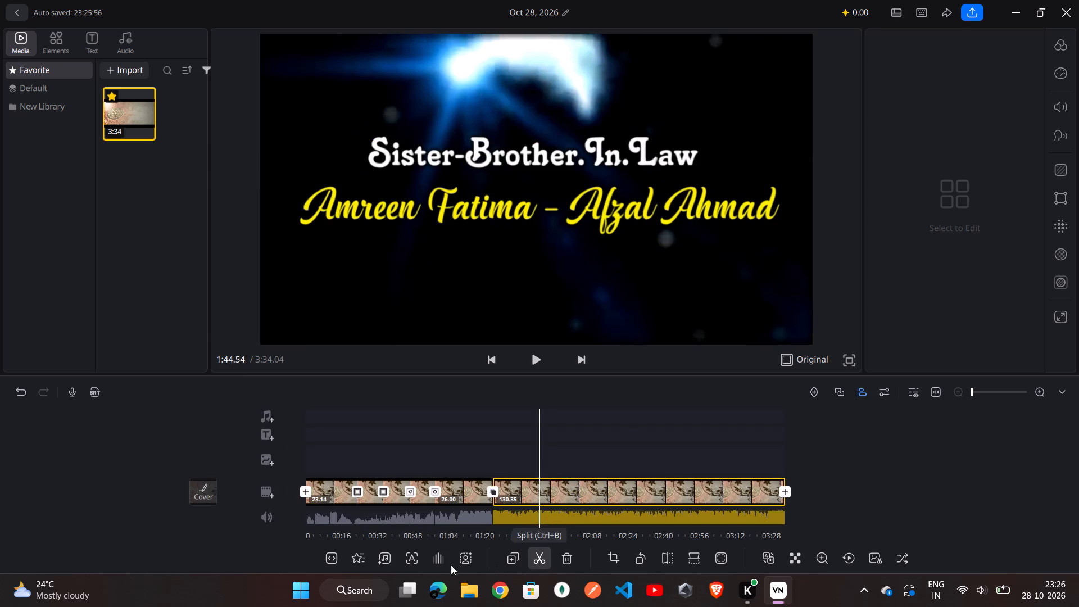
click(357, 559)
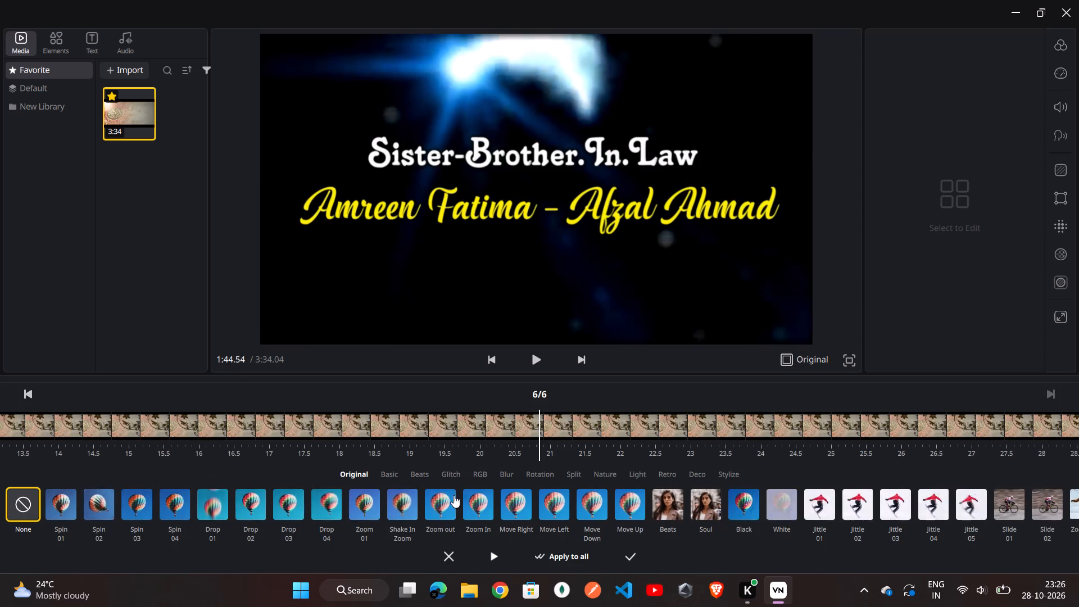
click(705, 508)
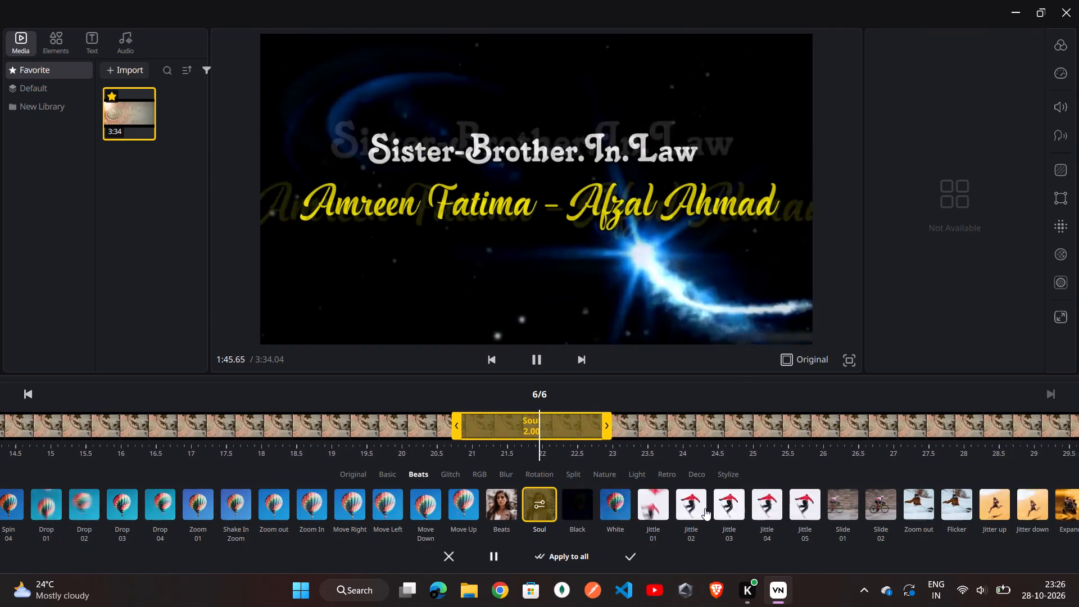
click(847, 510)
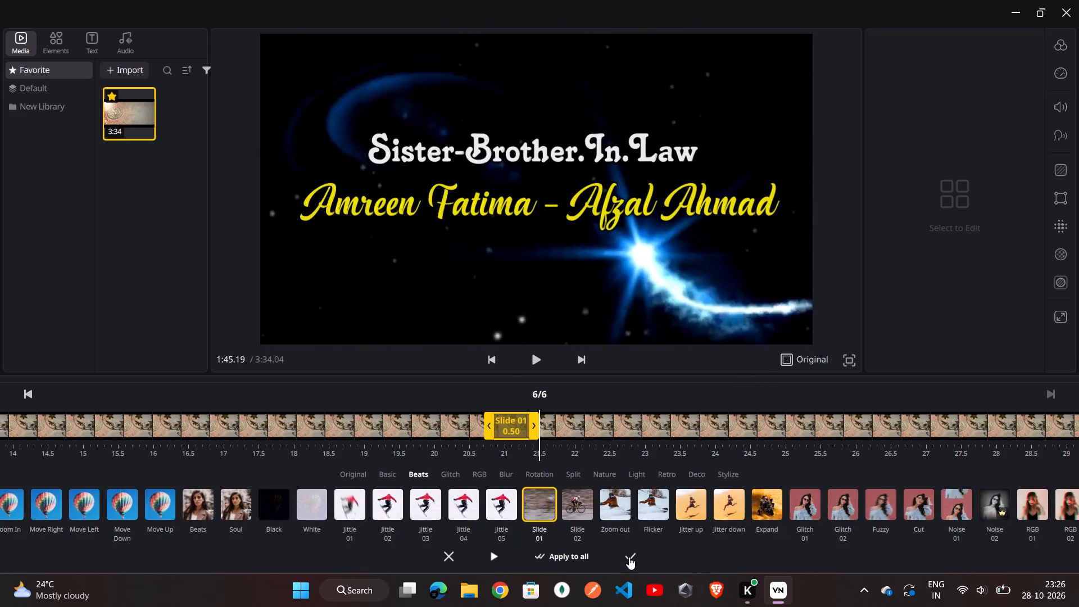
click(629, 557)
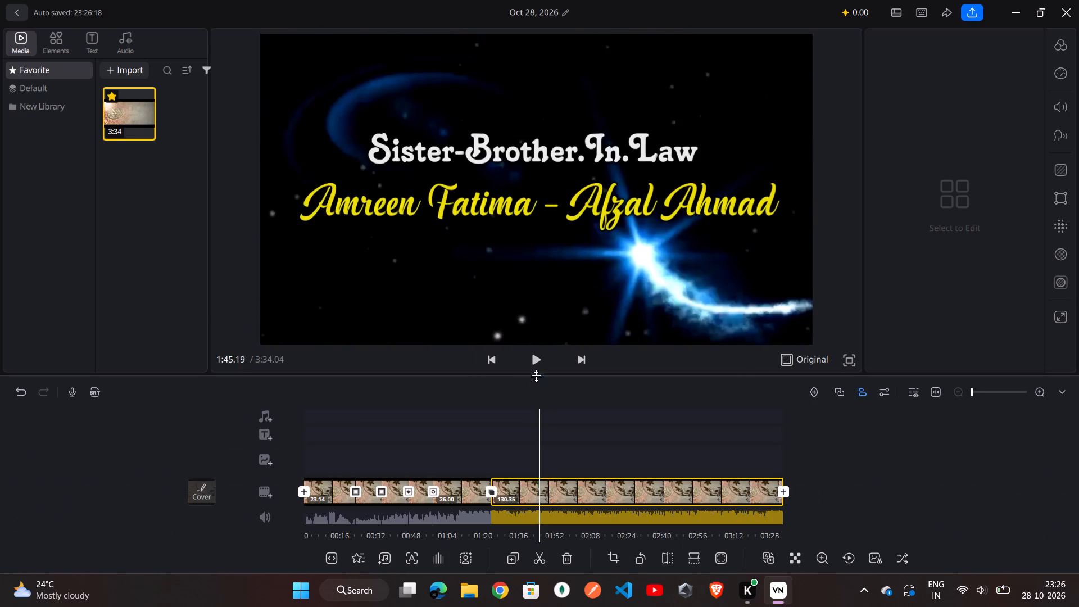
click(537, 369)
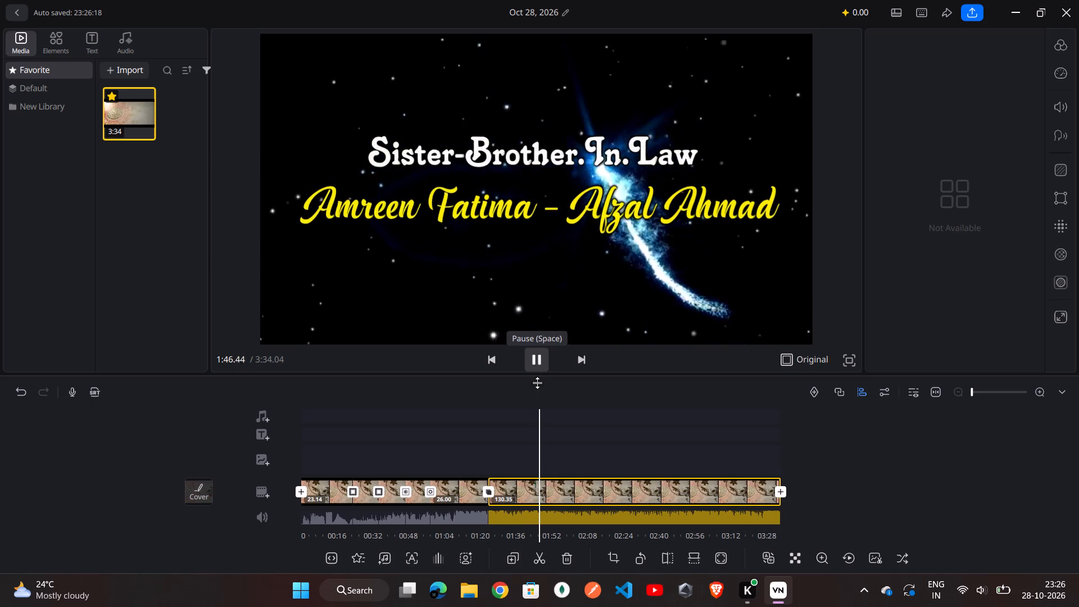
Replace the Slide 01 effect near 1:44 in the last clip with Jittle 02.
click(362, 561)
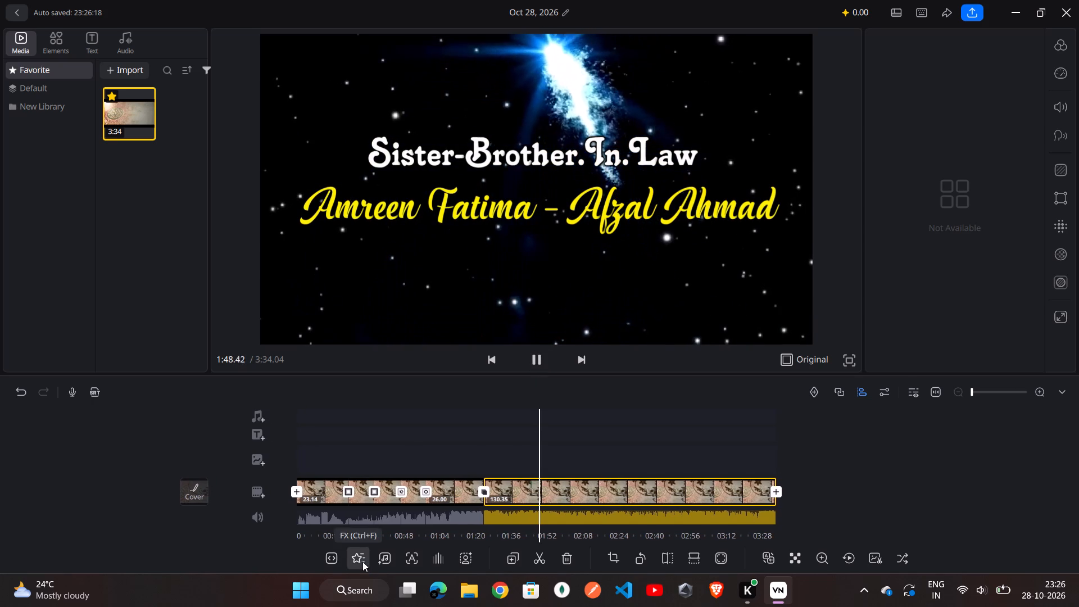
click(383, 504)
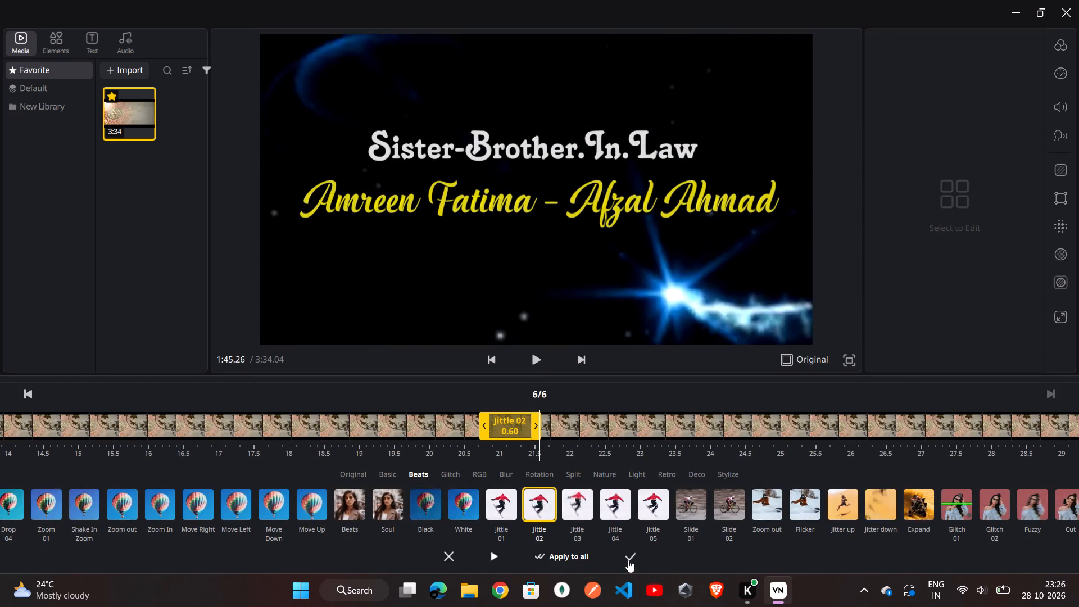
click(628, 560)
Split the last video clip at about 1:58.01.
scroll(620, 485, left, 1)
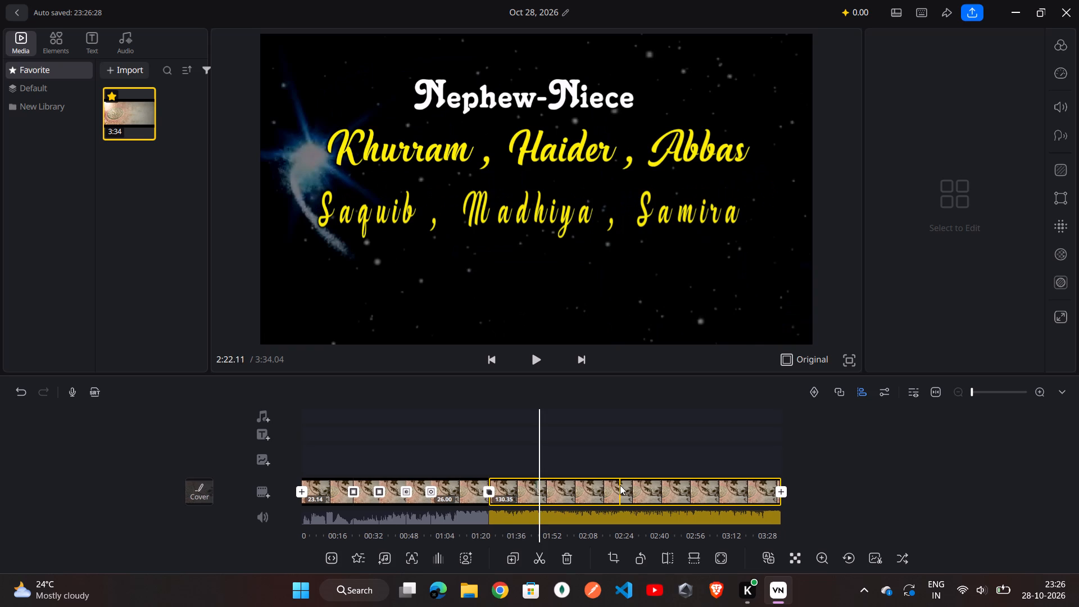
scroll(620, 485, left, 3)
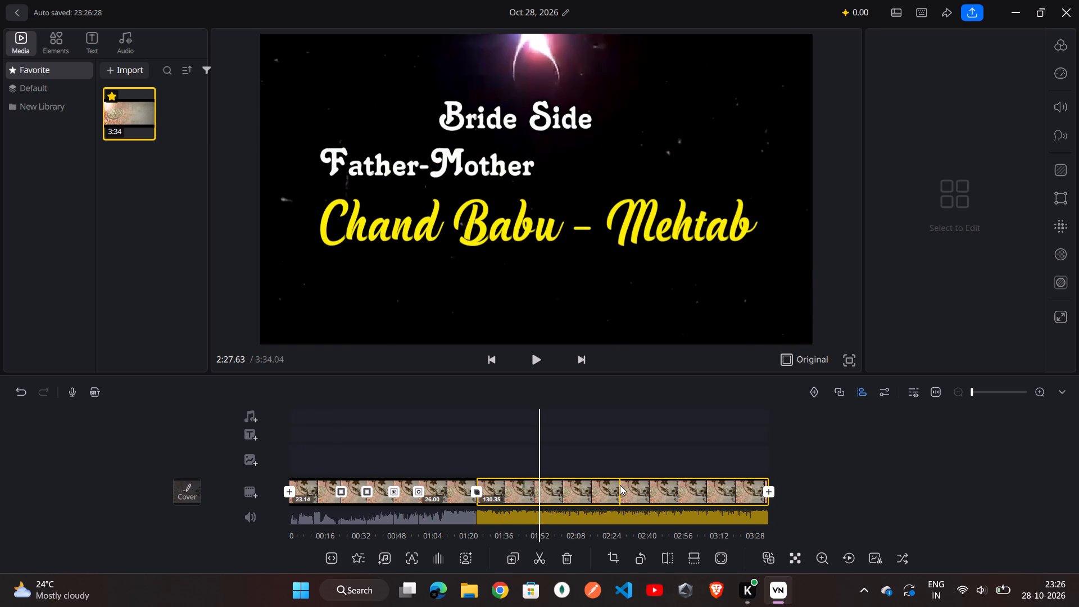
scroll(620, 485, left, 2)
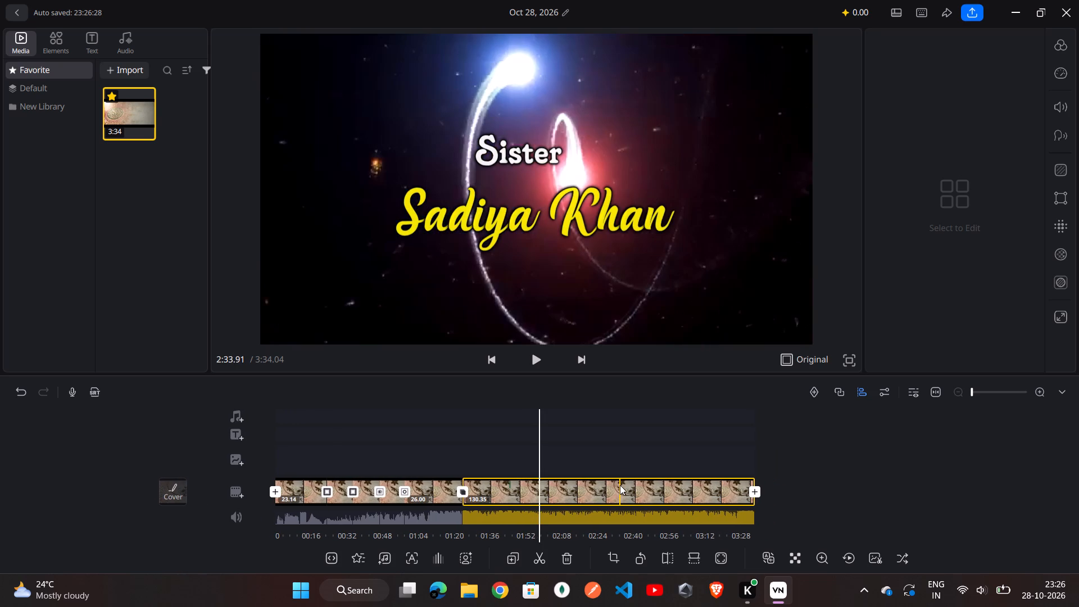
click(542, 556)
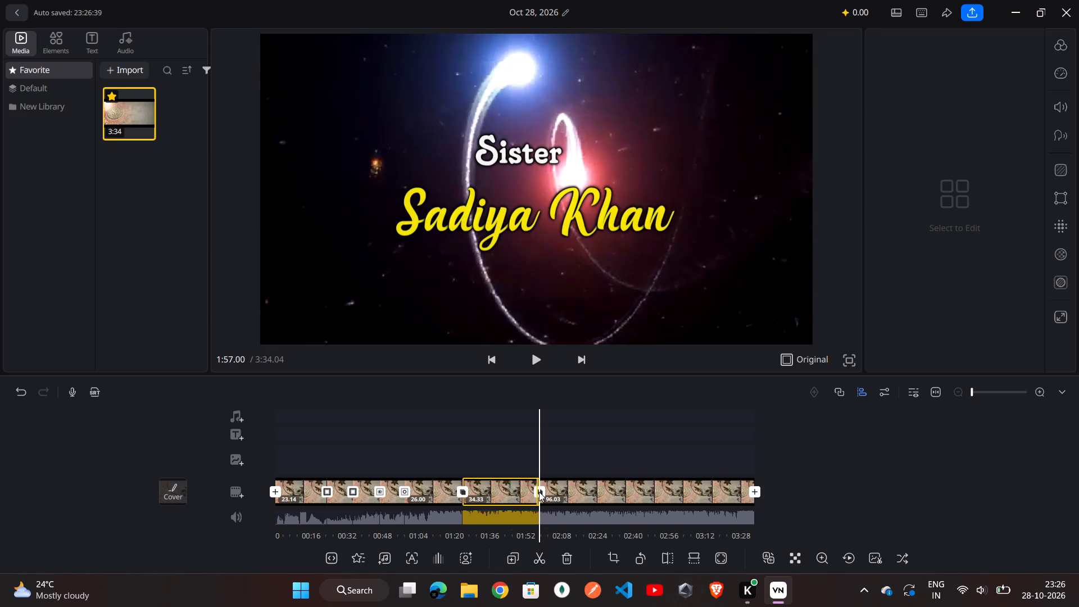
Add a Wipe transition with a duration of 0.6 at the cut near 1:58.
click(540, 492)
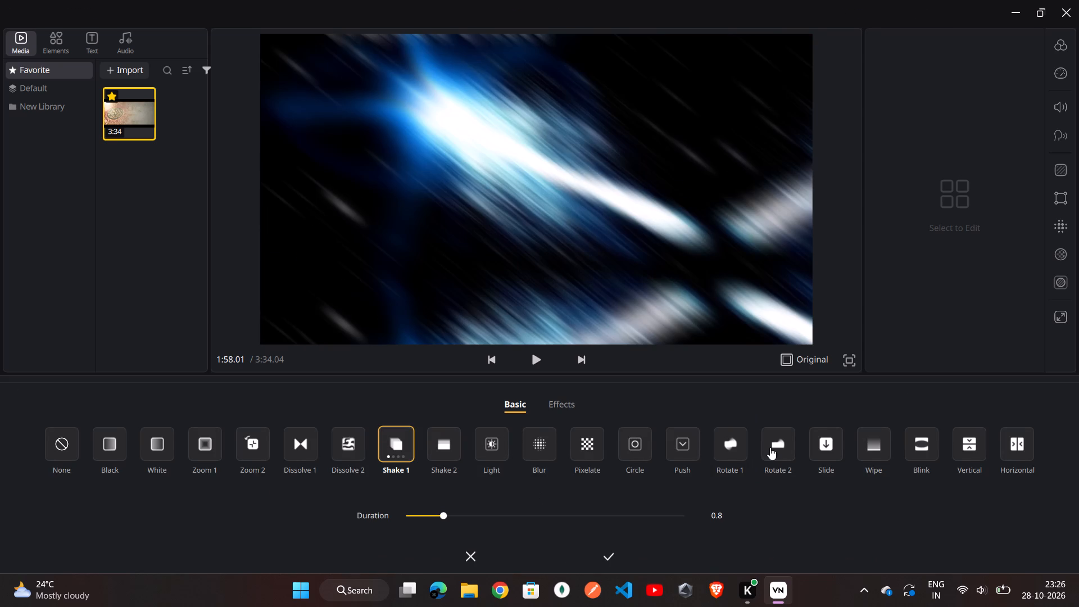
click(883, 445)
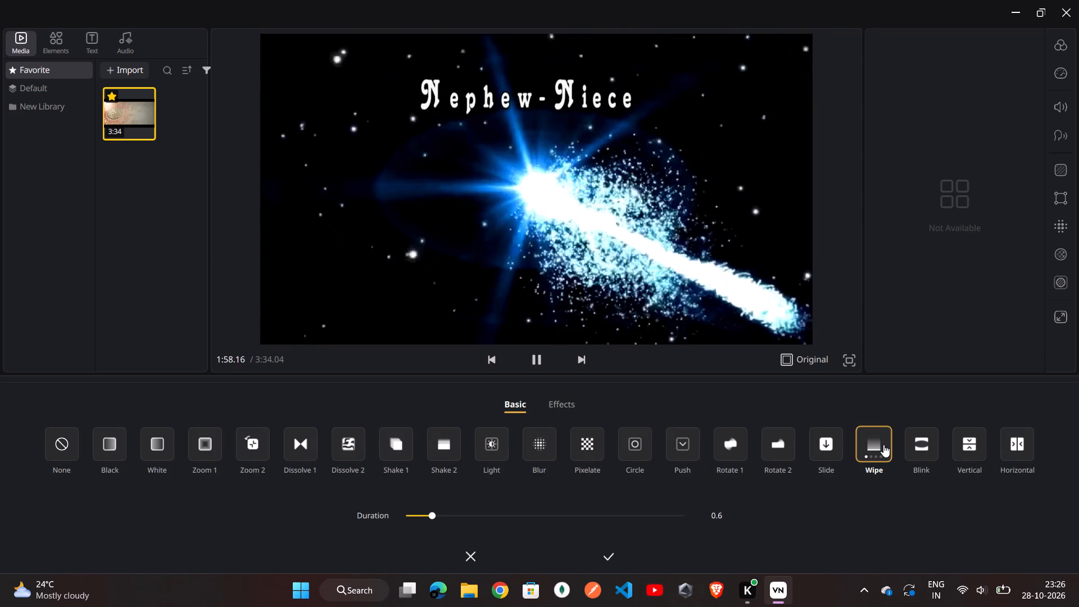
click(610, 556)
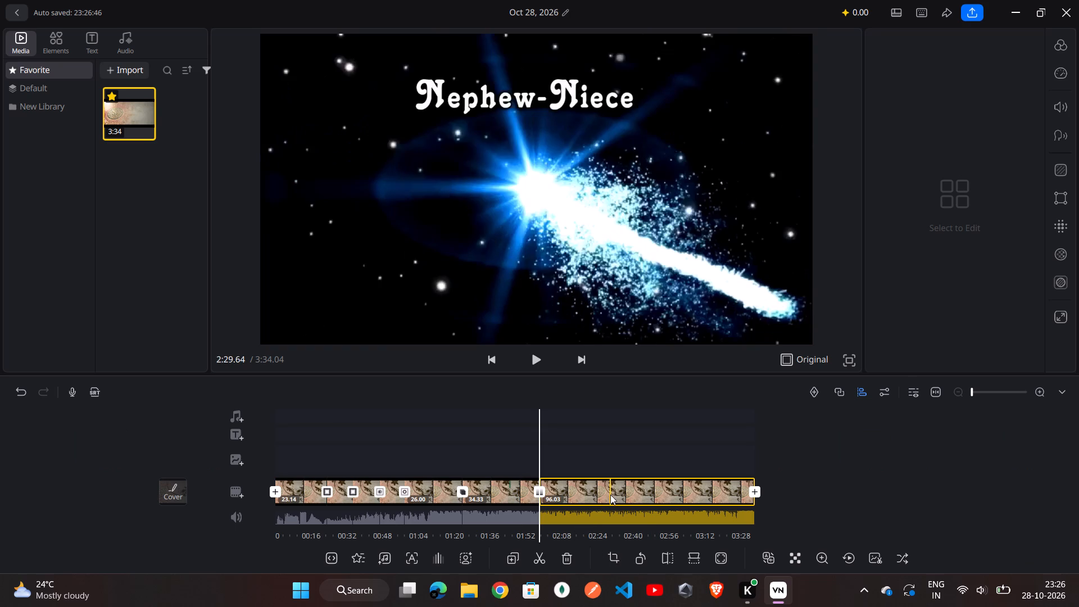
Split the last video clip at about 2:17.58, as the Bride Side Father-Mother title sequence is on screen.
scroll(610, 495, left, 1)
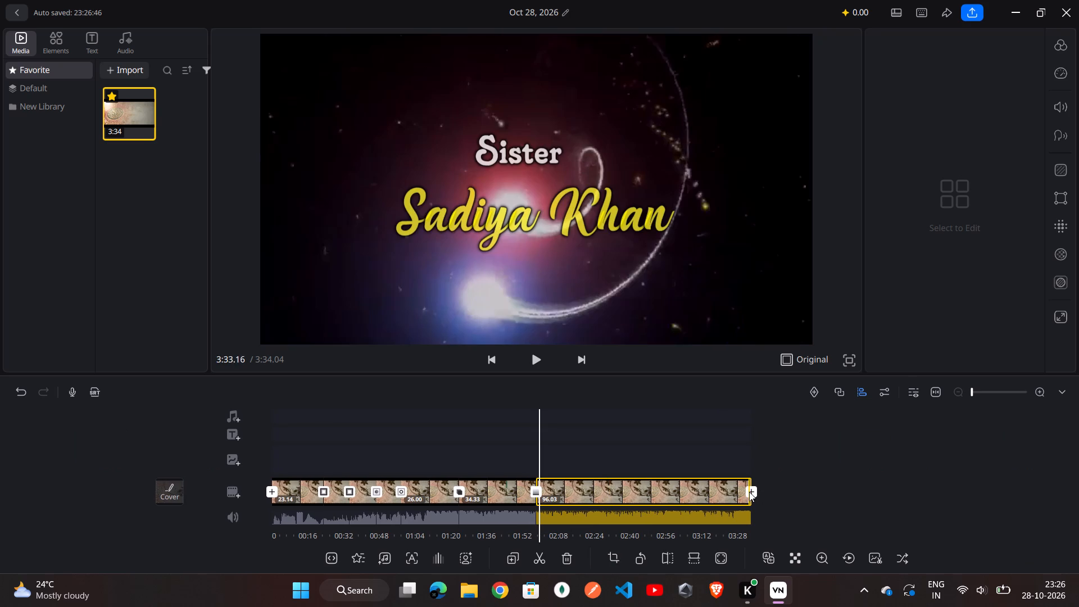
click(752, 492)
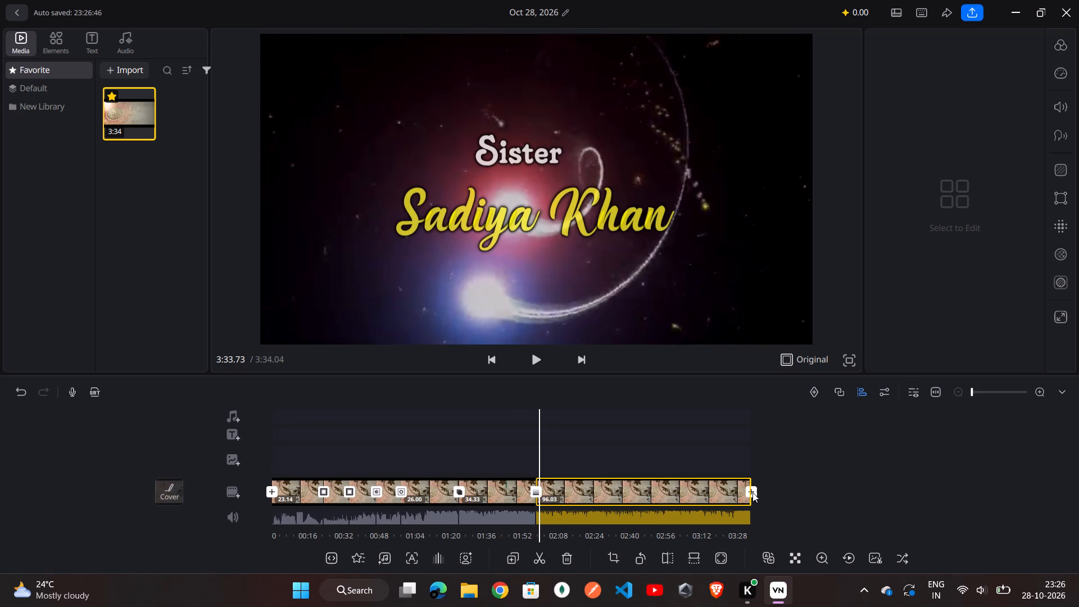
scroll(636, 492, left, 2)
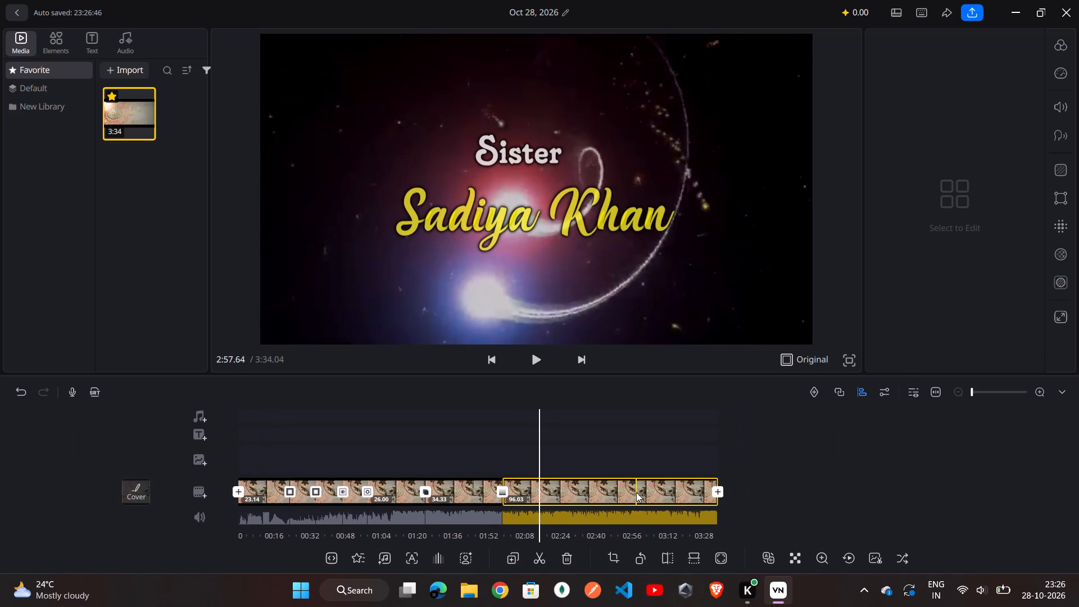
scroll(636, 492, left, 1)
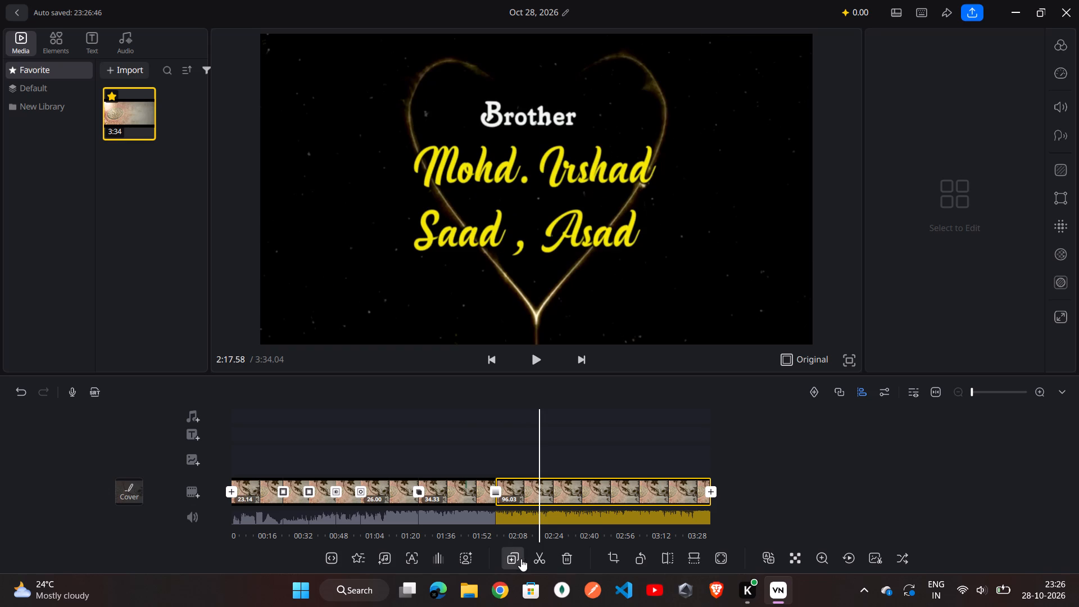
click(531, 561)
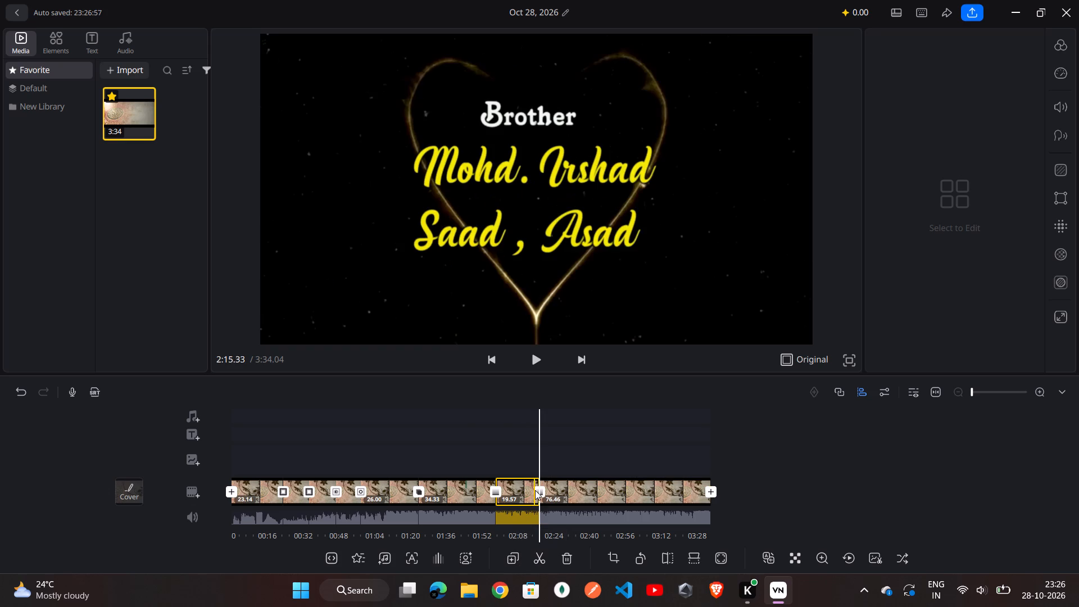
Add a Blur transition with a duration of 0.8 at the cut near 2:17.
click(541, 493)
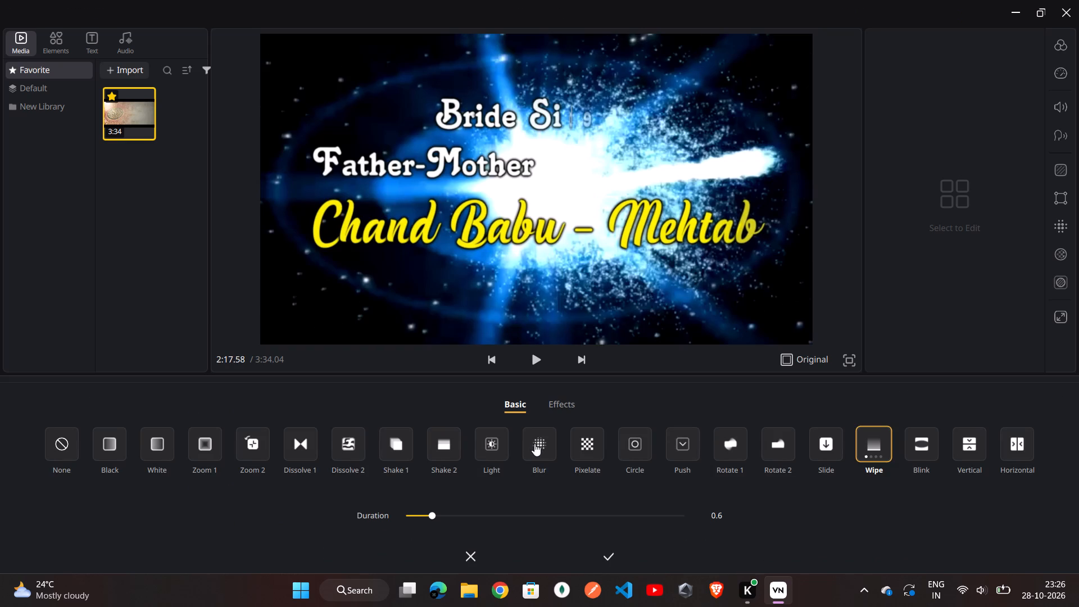
click(538, 449)
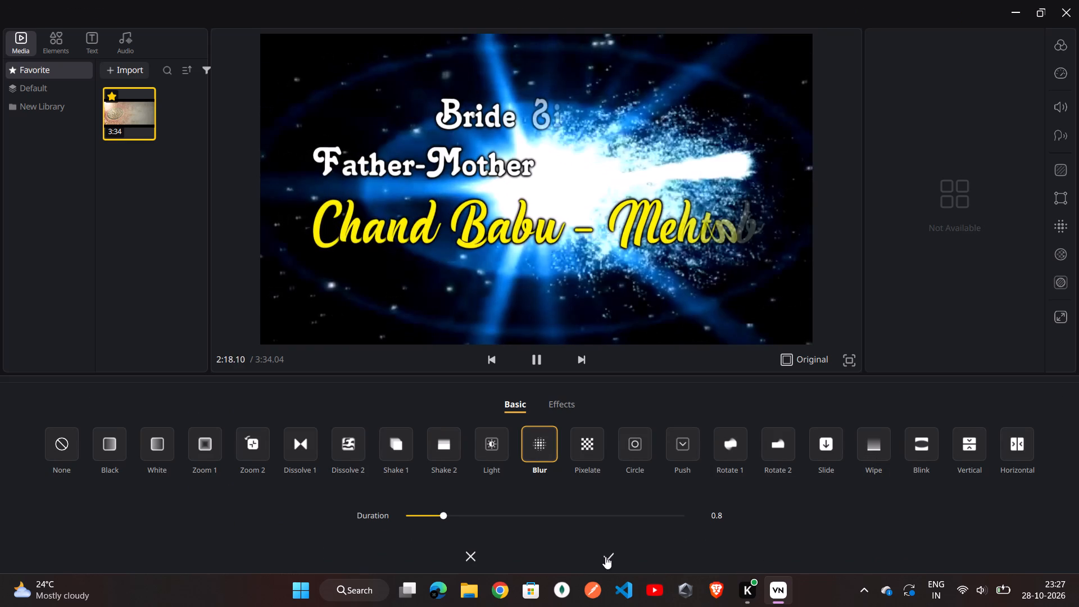
click(605, 556)
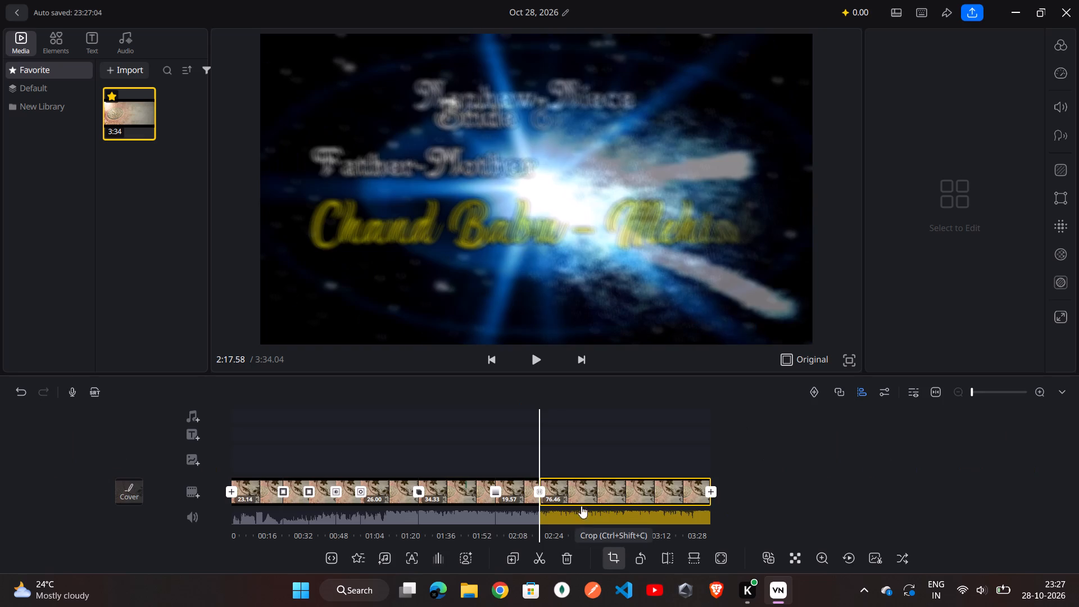
Split the last video clip at about 2:40.48, during the Sister title sequence.
scroll(566, 474, left, 2)
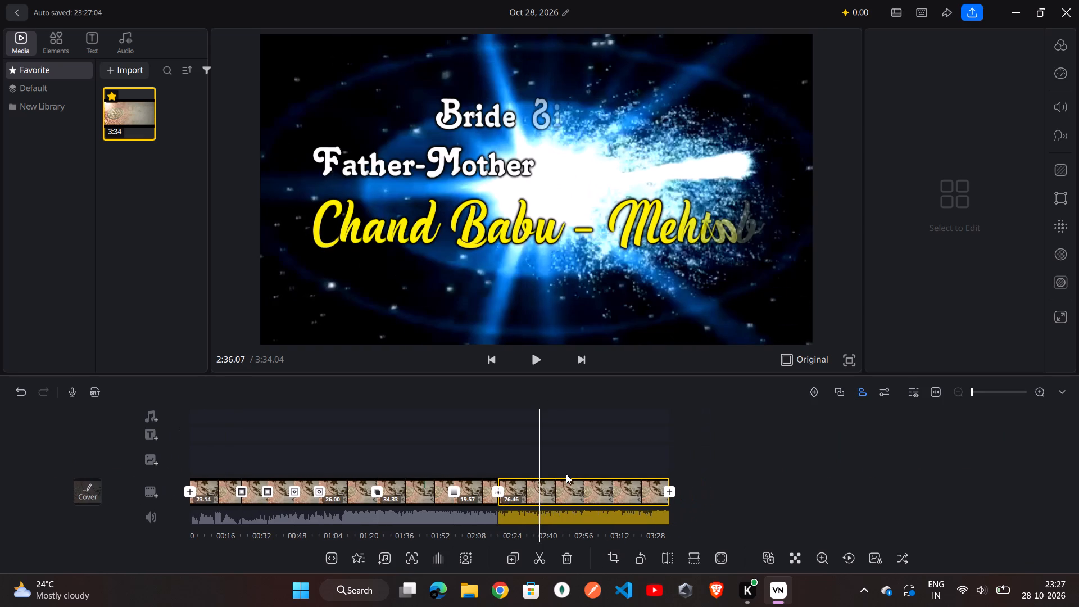
scroll(566, 474, left, 1)
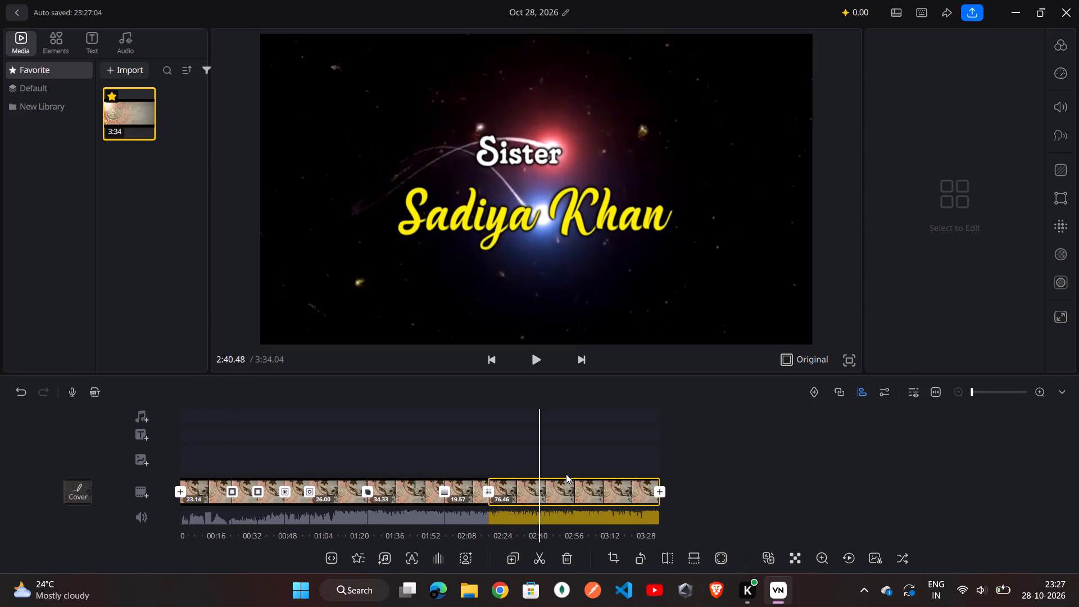
click(539, 551)
Add a Push transition with a duration of 0.6 at the cut near 2:40.
click(540, 491)
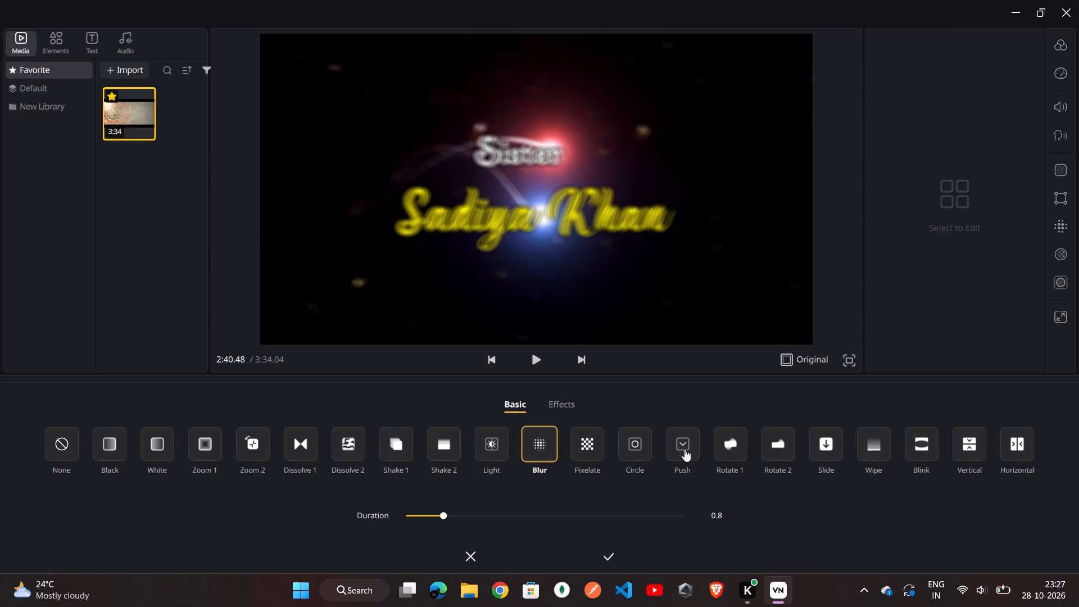
click(684, 449)
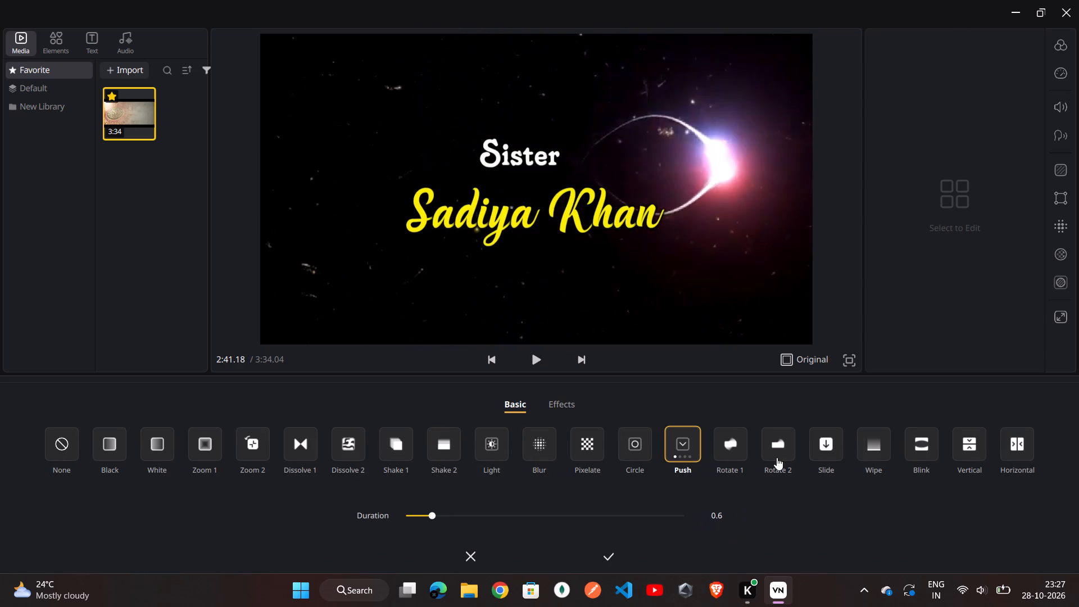
click(604, 556)
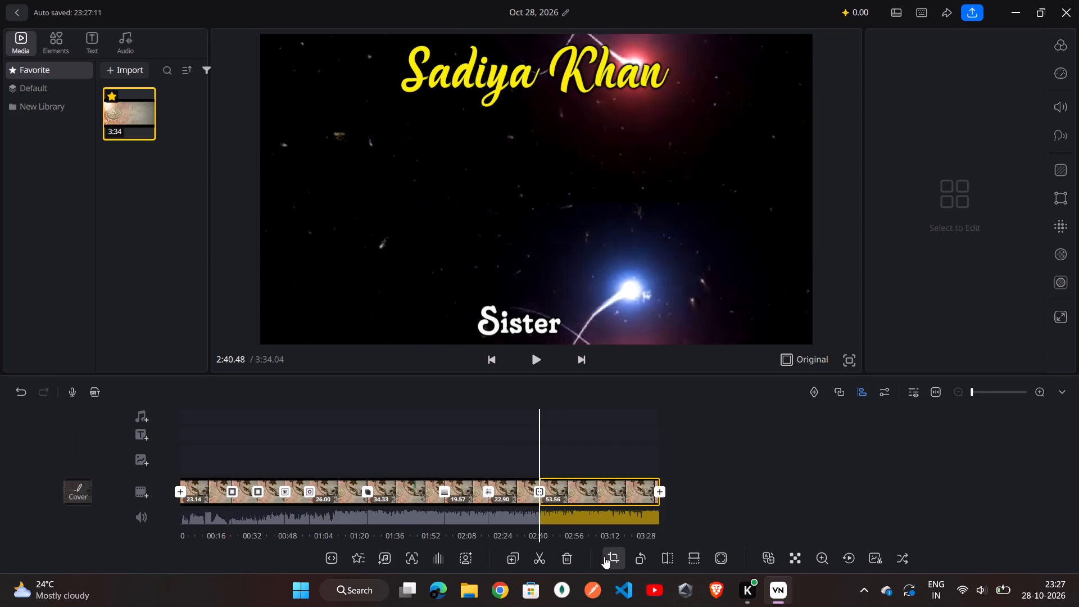
Play back the Push transition from just before the cut near 2:40, and pause.
scroll(547, 492, right, 1)
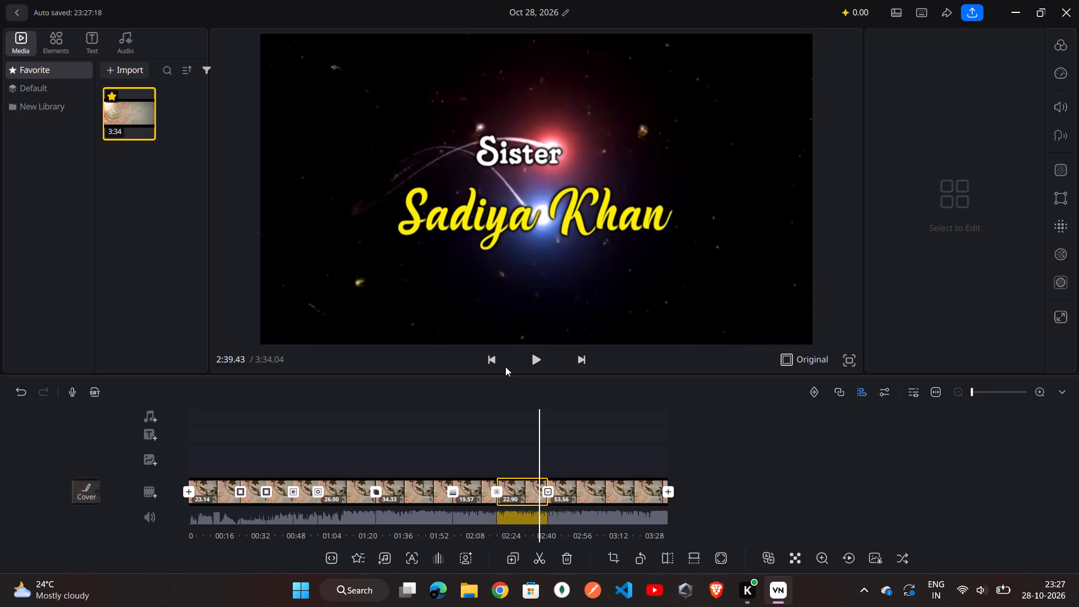
click(534, 363)
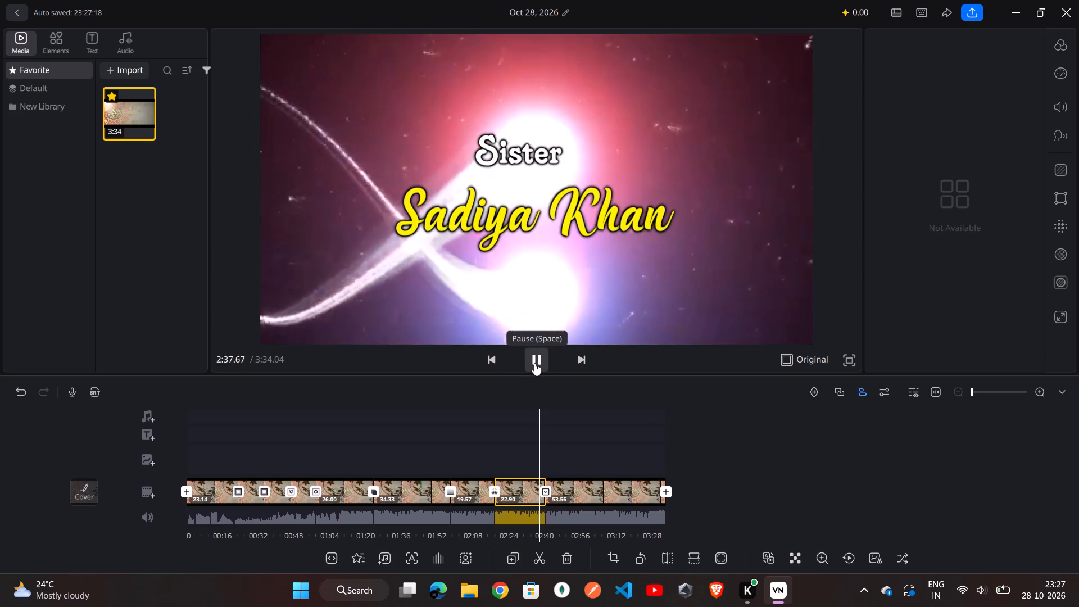
click(534, 363)
Split the last video clip at about 3:04.76, during the Mamu-Mami title sequence.
click(582, 490)
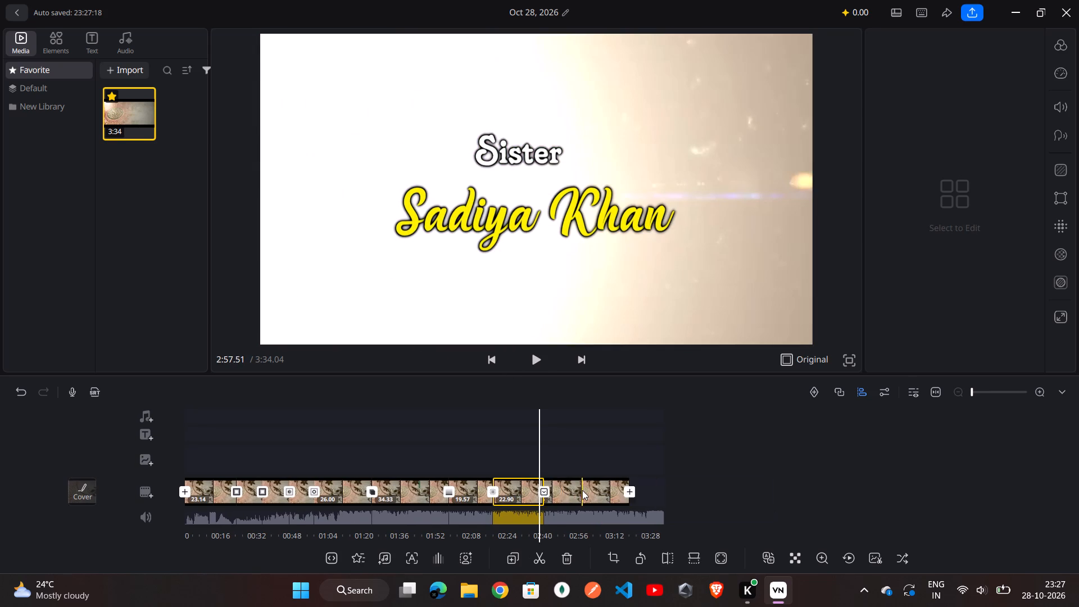
scroll(569, 495, left, 1)
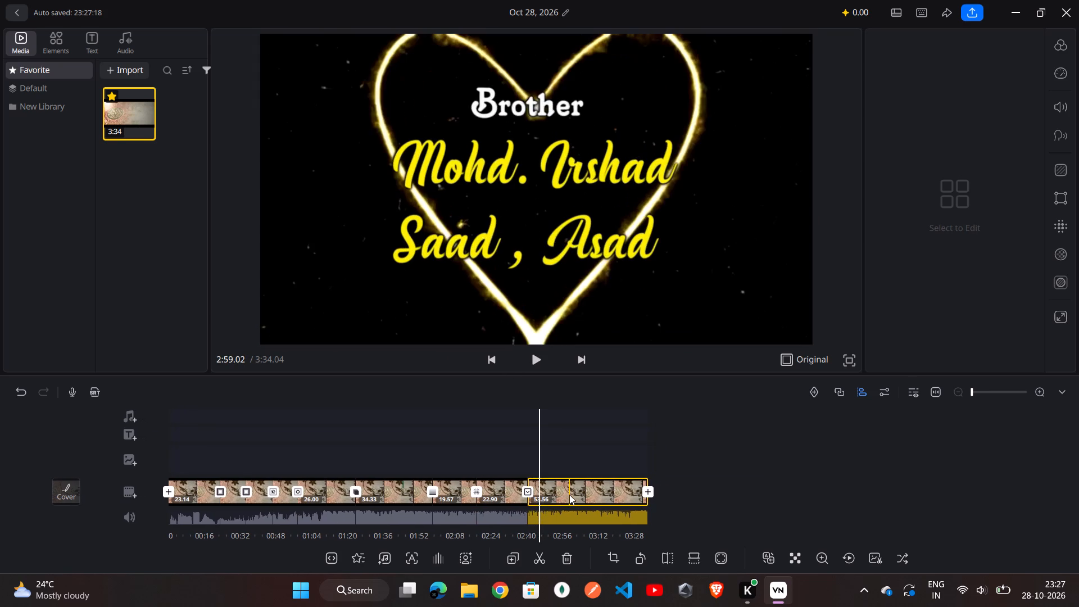
scroll(569, 495, left, 1)
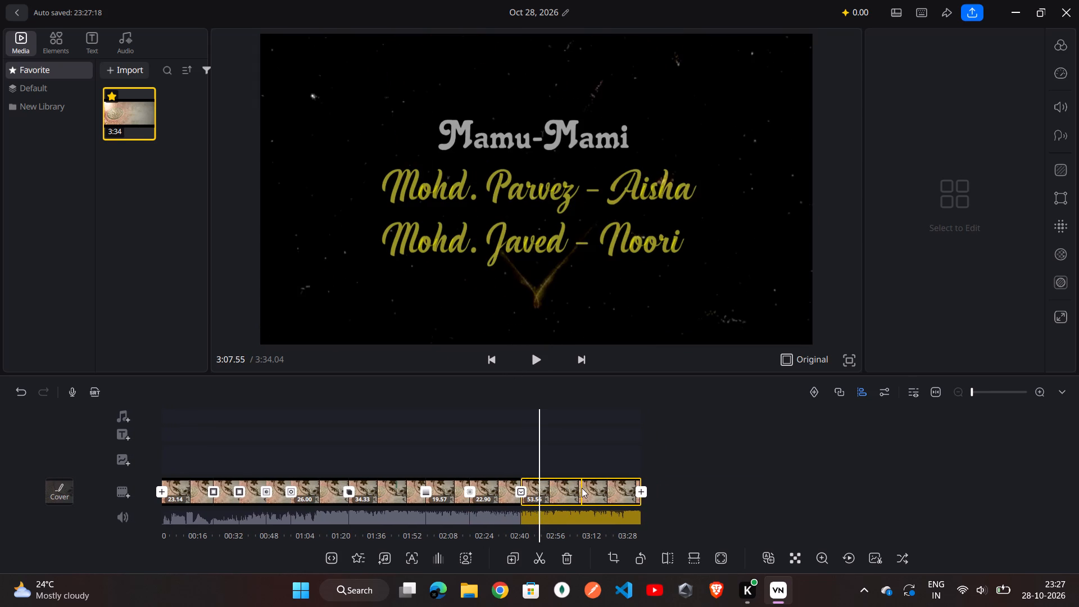
scroll(582, 488, left, 2)
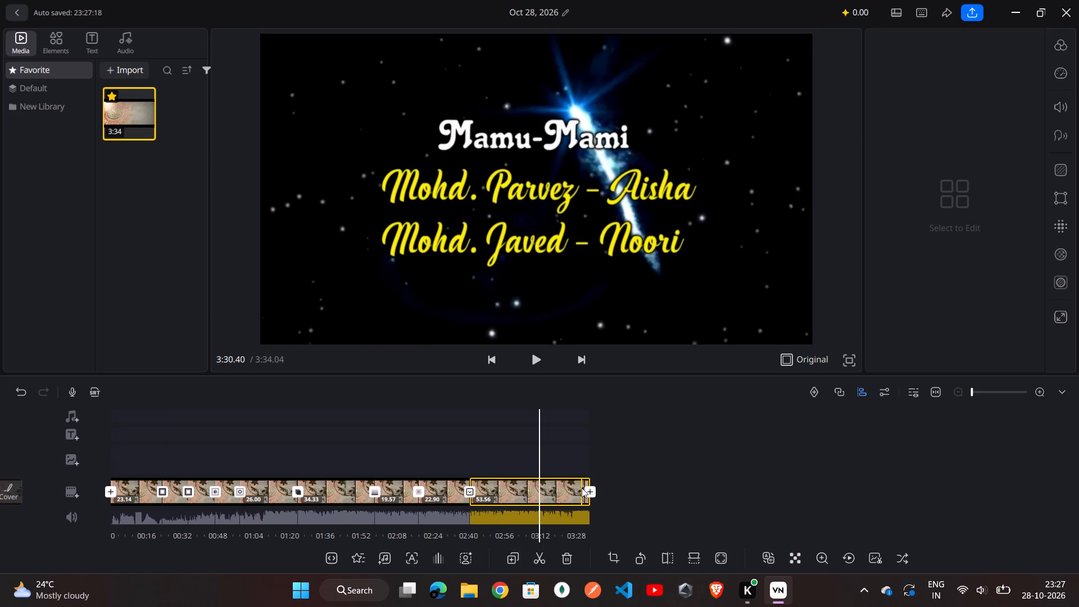
scroll(582, 488, right, 1)
click(537, 552)
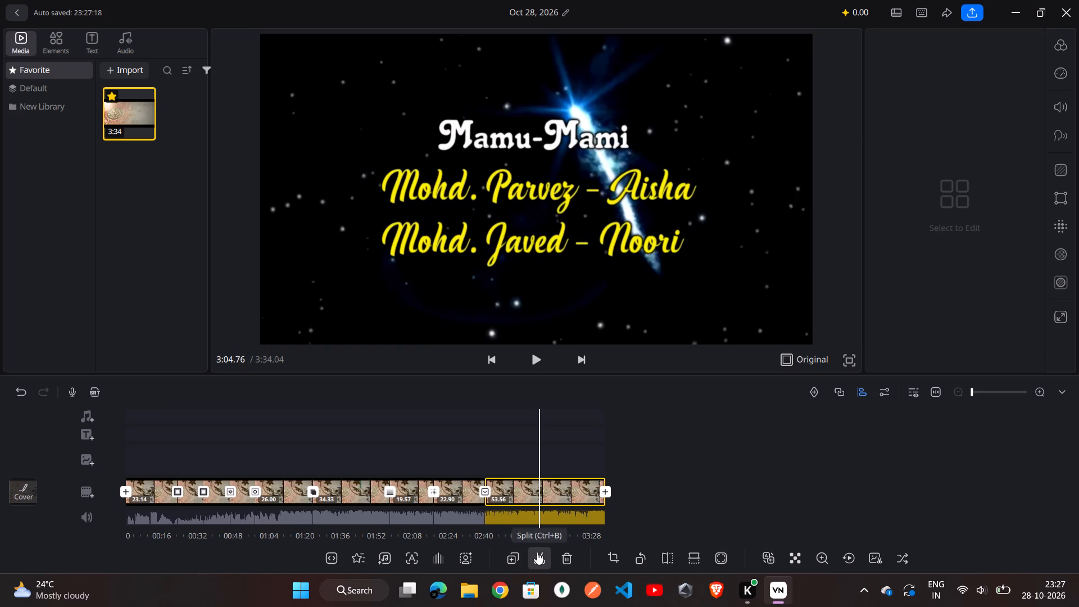
Add a Blink transition with a duration of 0.4 at the cut near 3:04.
click(539, 492)
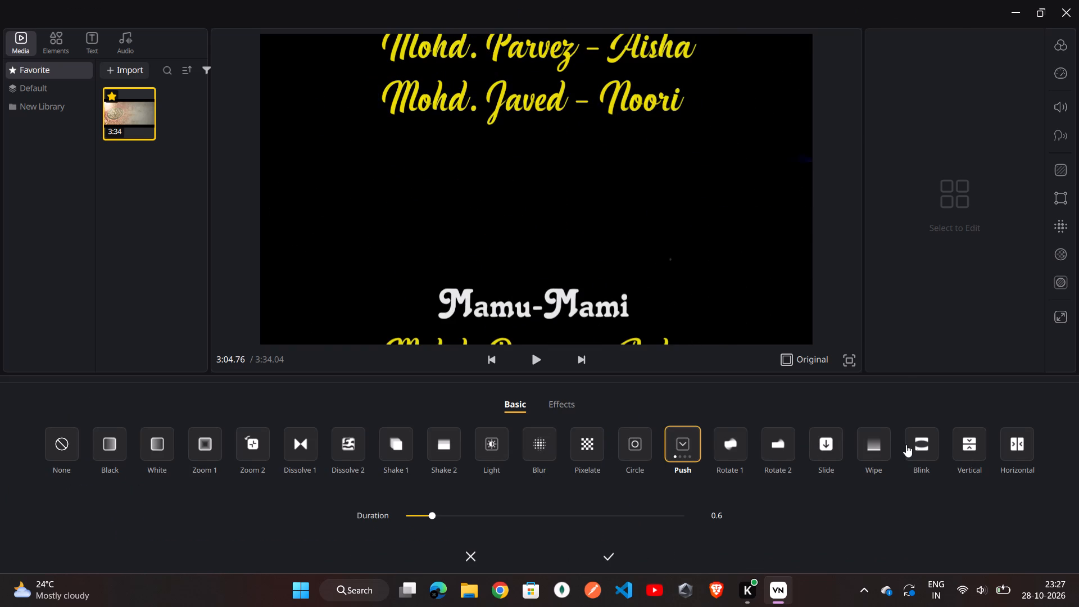
click(933, 444)
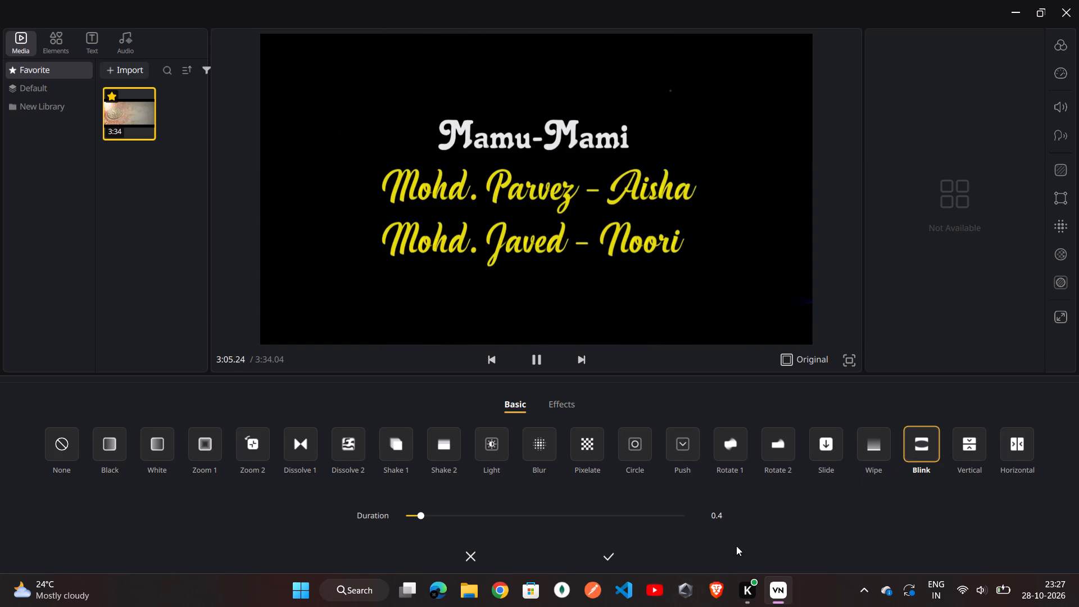
click(604, 556)
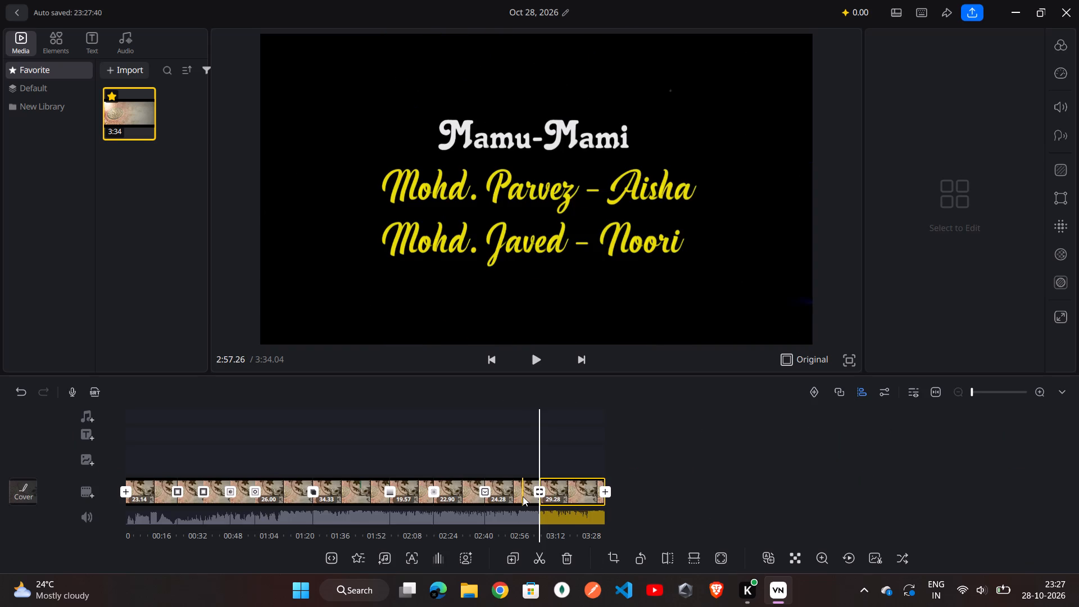
Look over the clips and transitions along the whole timeline, back to the first clip and forward to the last.
scroll(523, 496, down, 1)
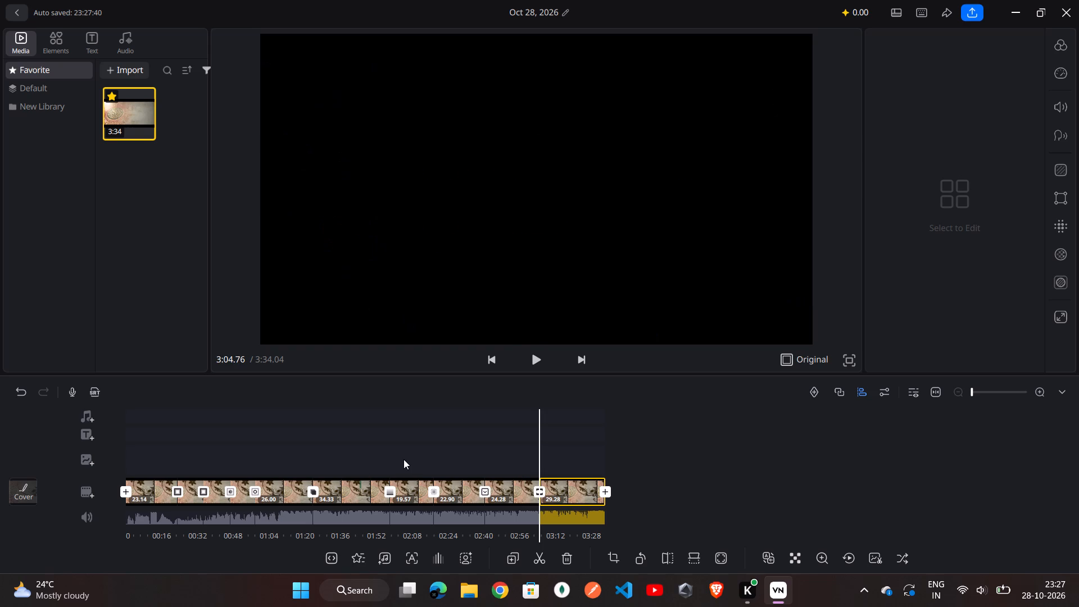
scroll(404, 459, right, 8)
scroll(404, 459, right, 19)
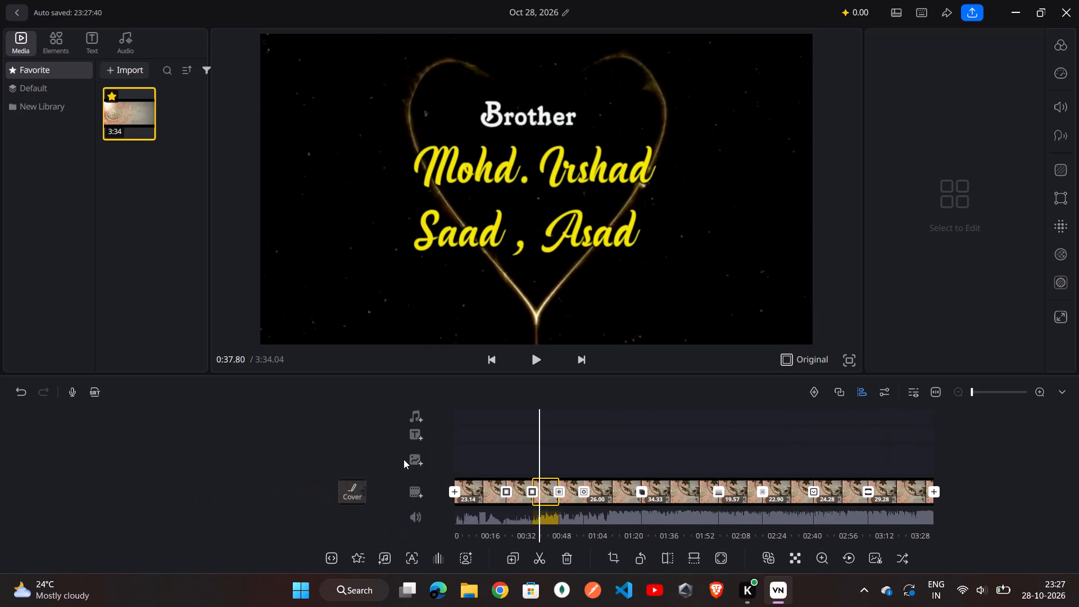
scroll(404, 459, right, 4)
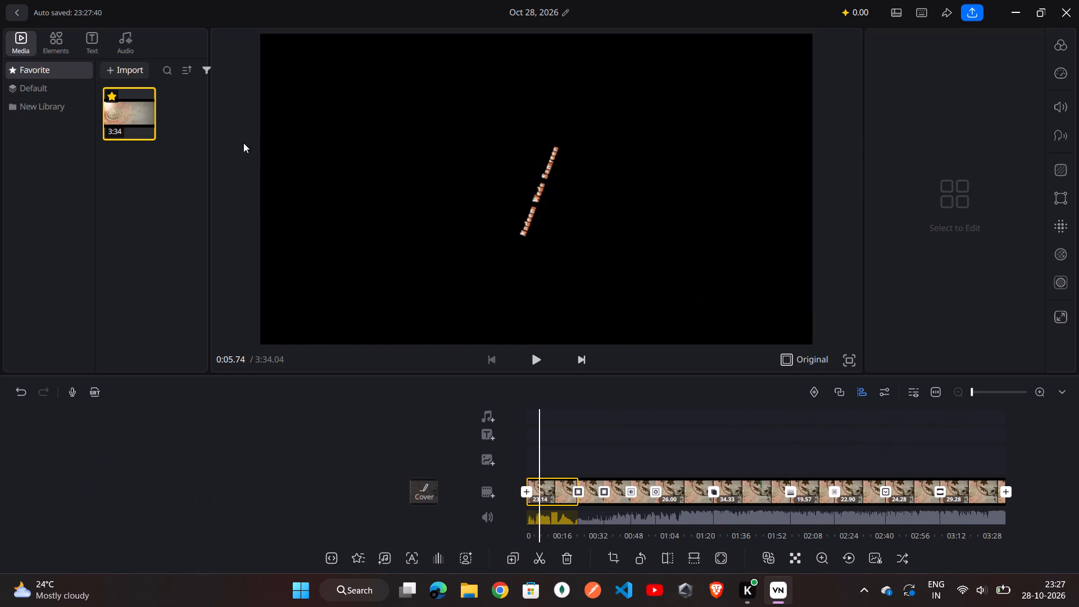
scroll(611, 464, left, 7)
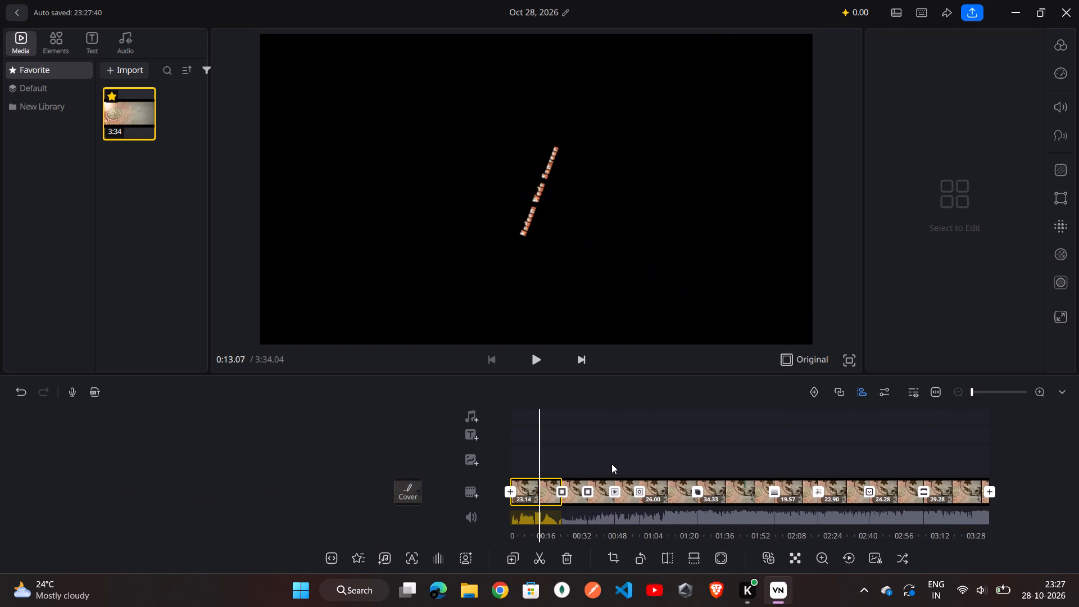
scroll(611, 464, left, 16)
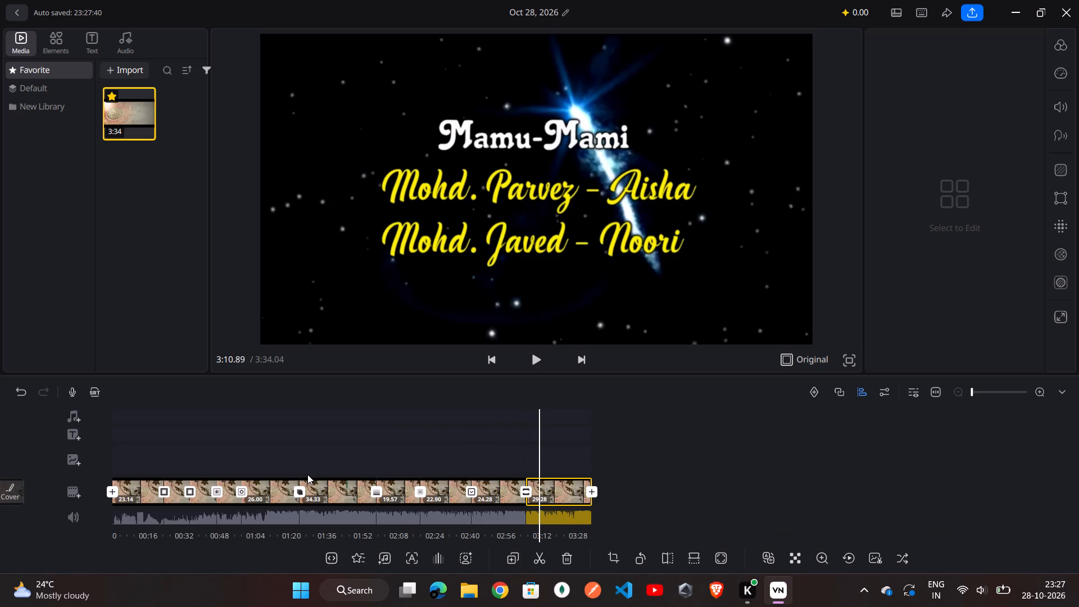
Add the round YouTube logo from the social media elements to the timeline at about 0:07.05.
scroll(512, 440, right, 6)
scroll(307, 474, down, 1)
scroll(307, 474, right, 12)
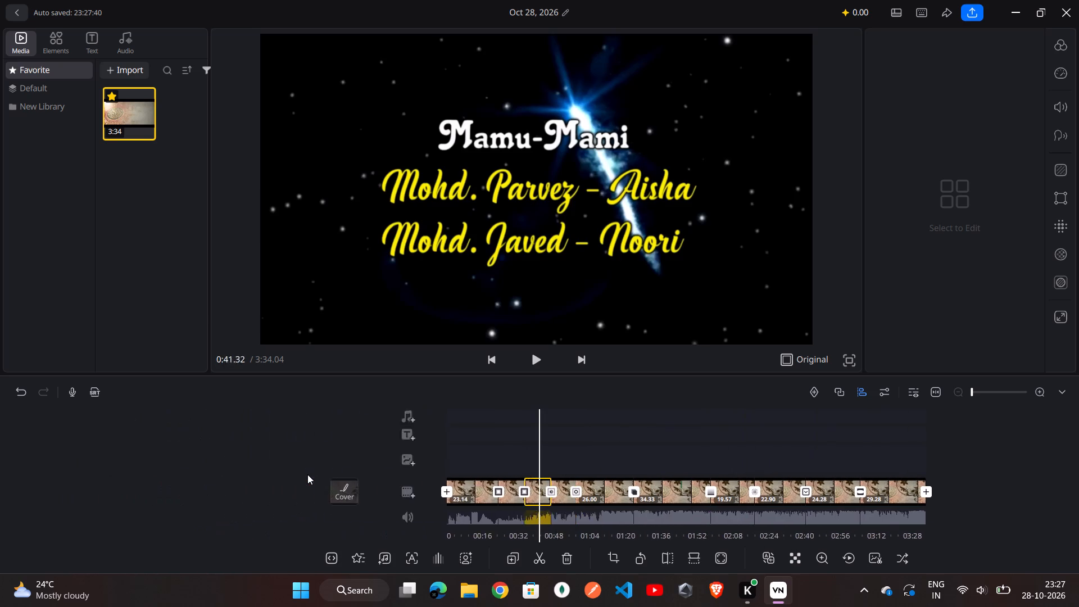
scroll(307, 474, right, 4)
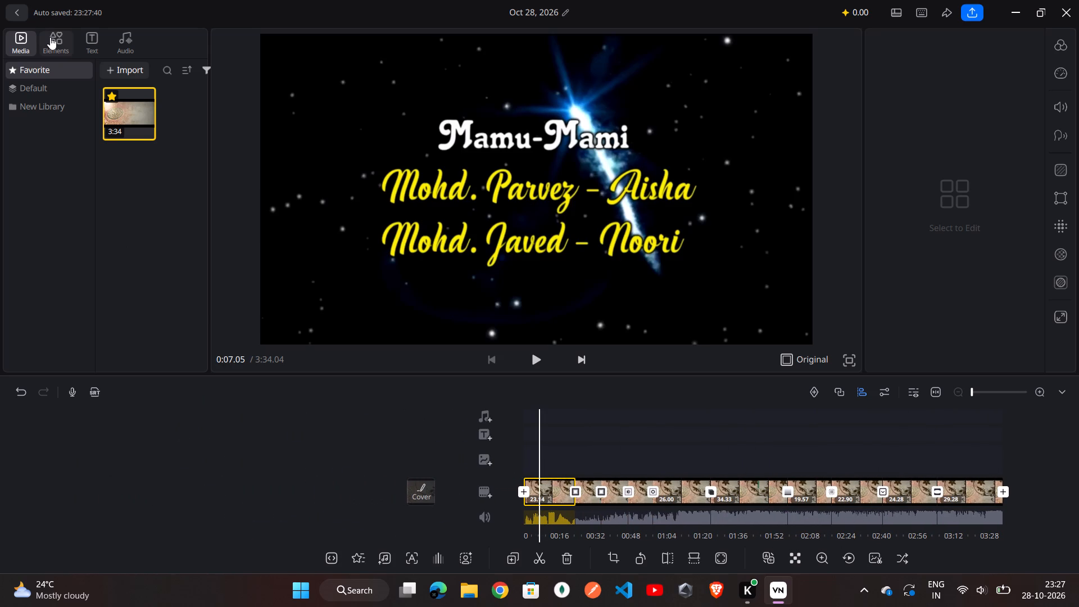
click(53, 37)
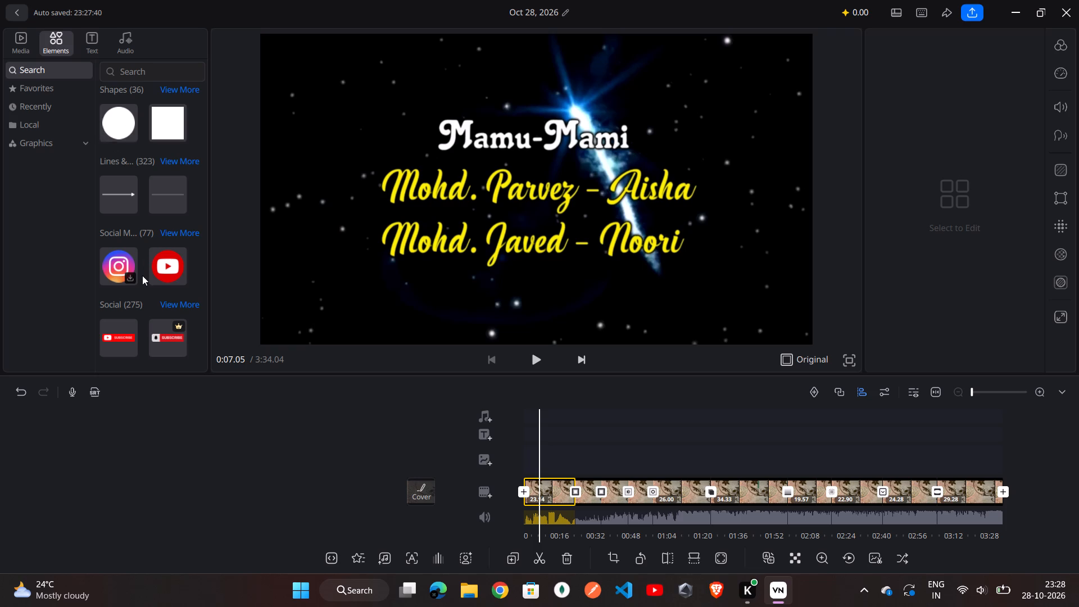
scroll(142, 275, down, 3)
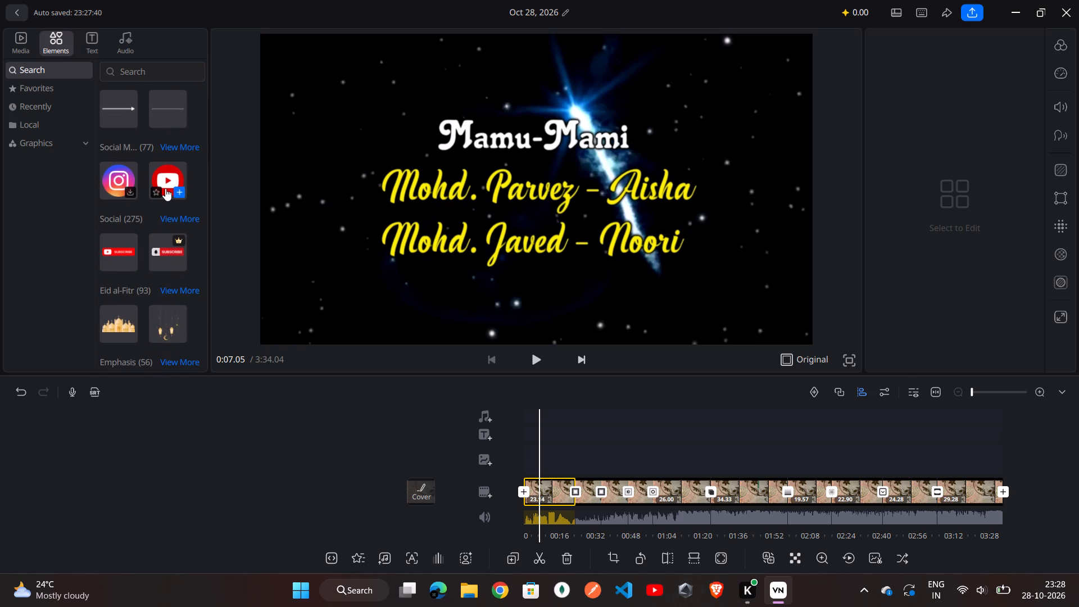
click(165, 188)
Shrink the YouTube logo to a small icon and place it in the lower-right corner of the video frame.
drag(528, 215, 722, 276)
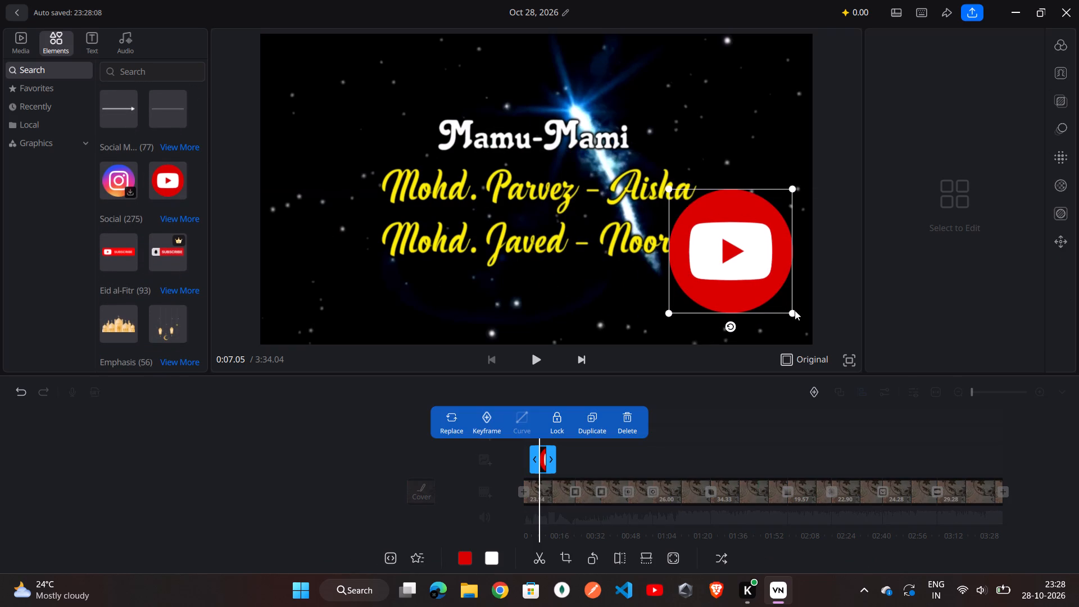
drag(791, 314, 730, 240)
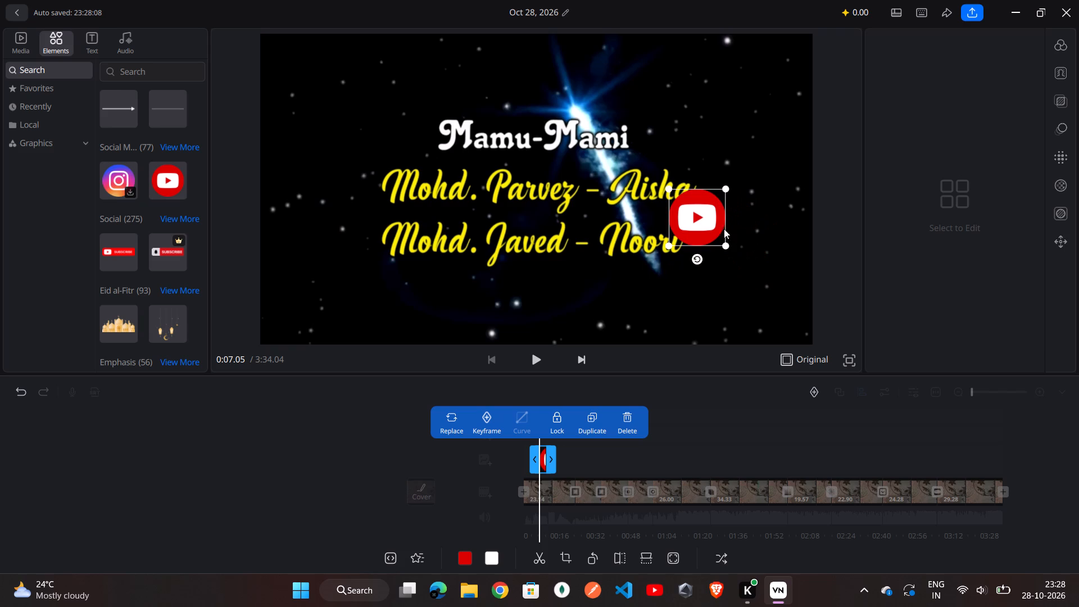
drag(706, 222, 784, 307)
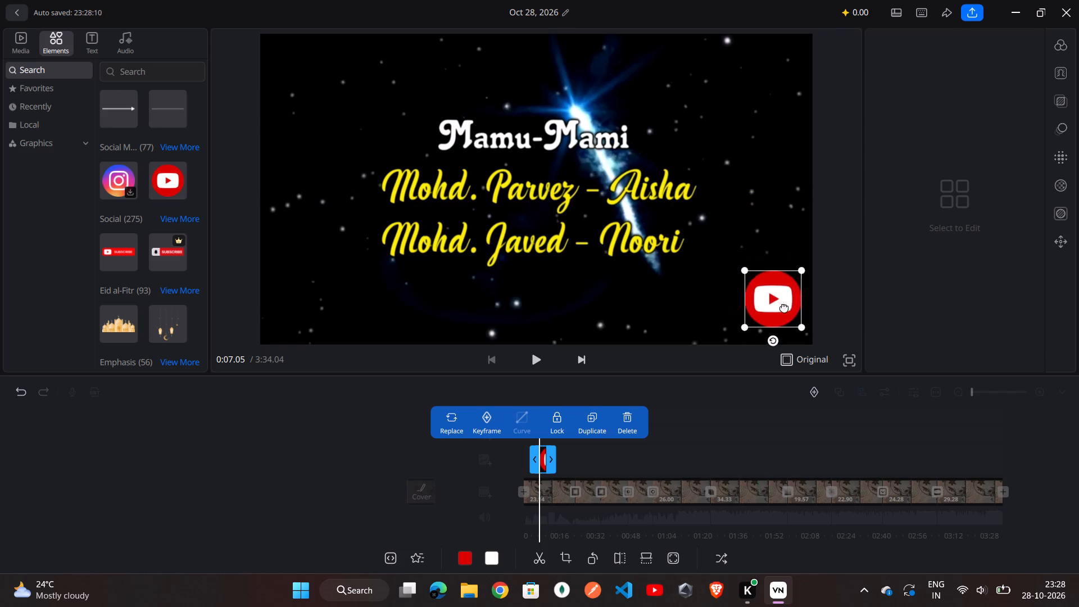
drag(784, 307, 763, 295)
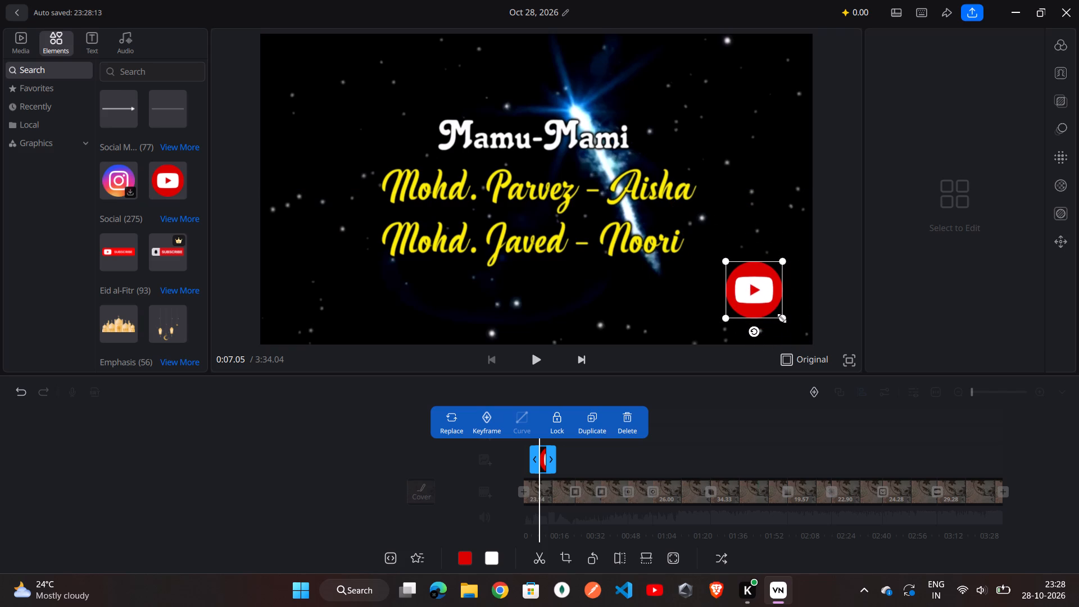
drag(783, 319, 754, 297)
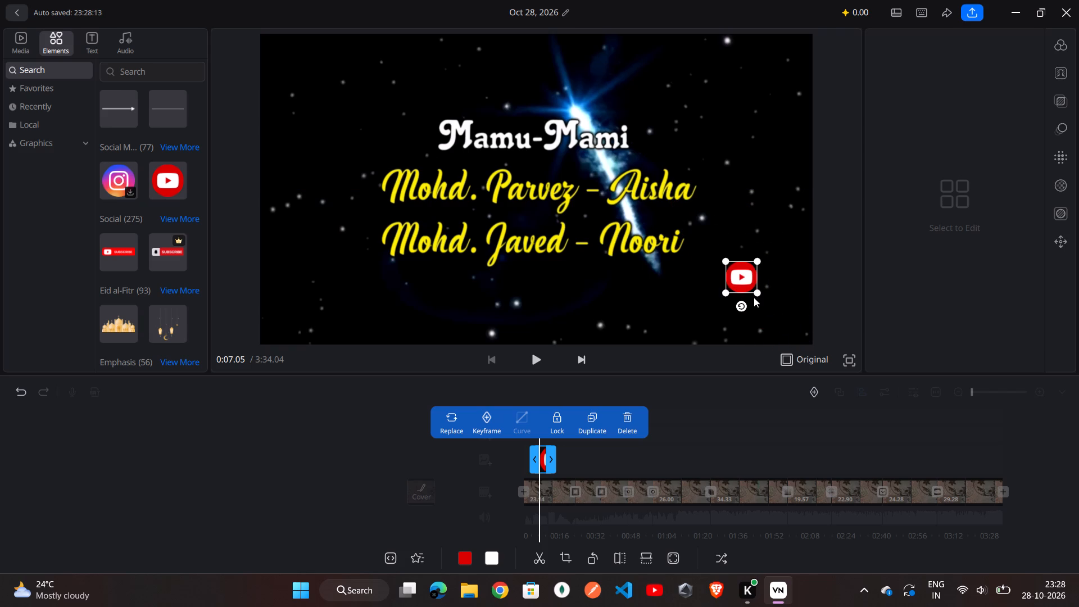
drag(738, 271, 778, 305)
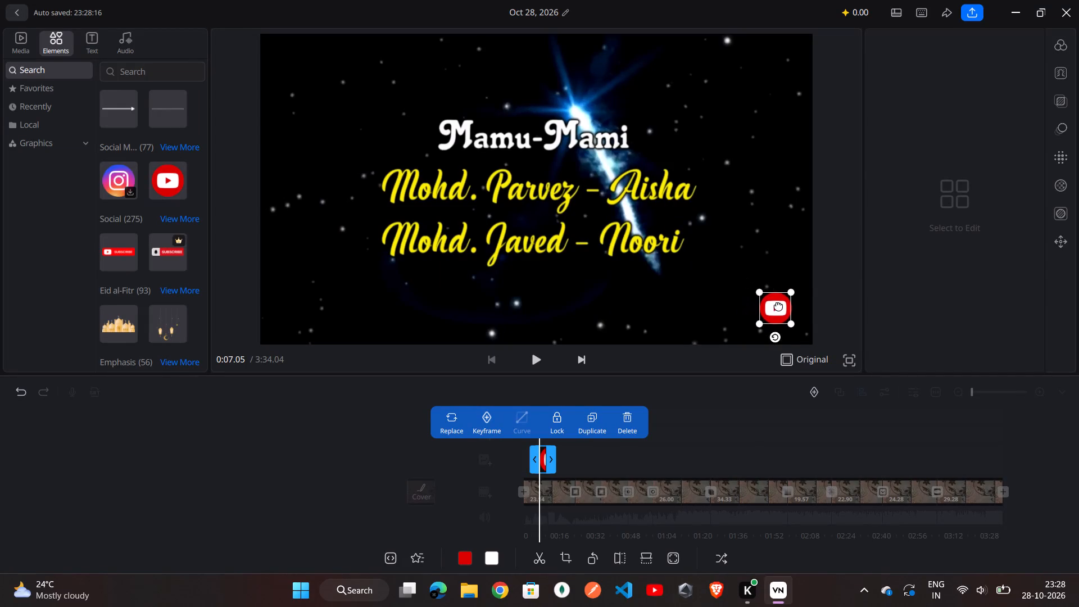
drag(778, 305, 786, 311)
click(781, 268)
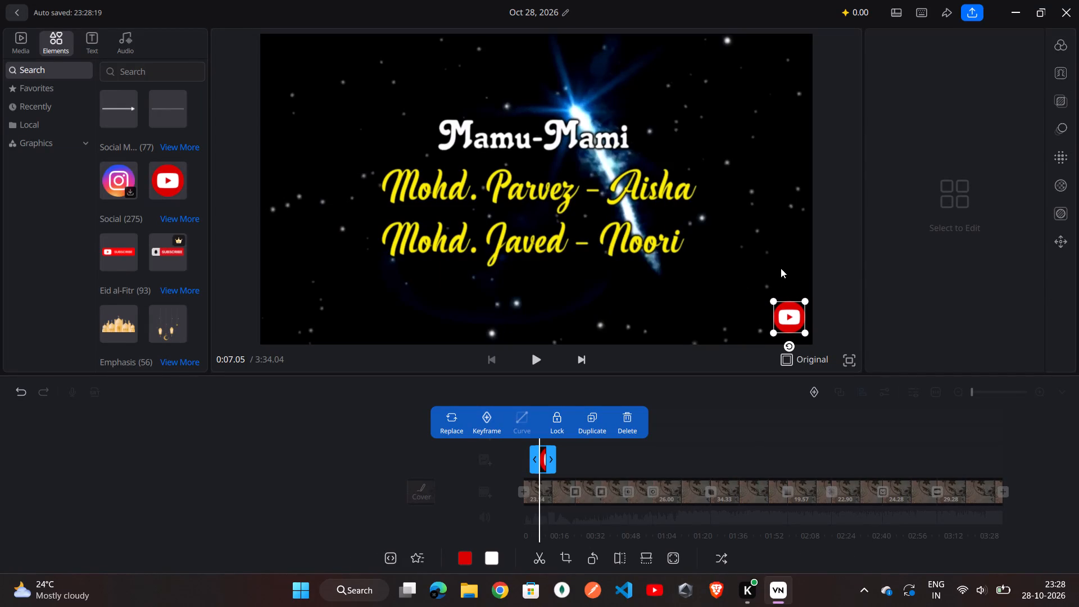
Add the red YouTube SUBSCRIBE element at 0:07.05, shrink it, and place it in the lower-left corner of the video frame.
click(130, 252)
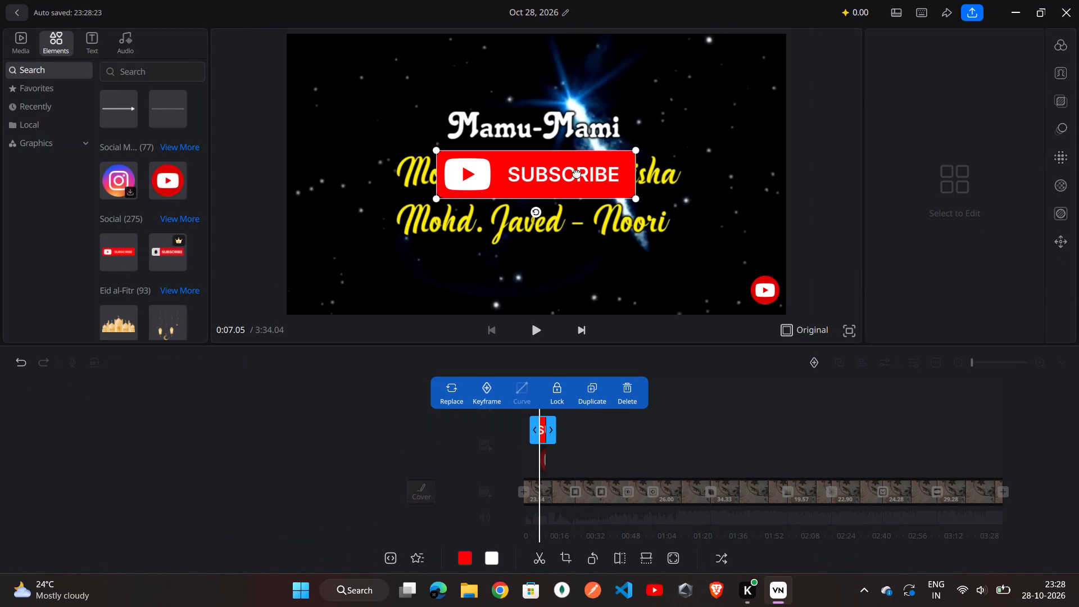
drag(637, 201, 546, 157)
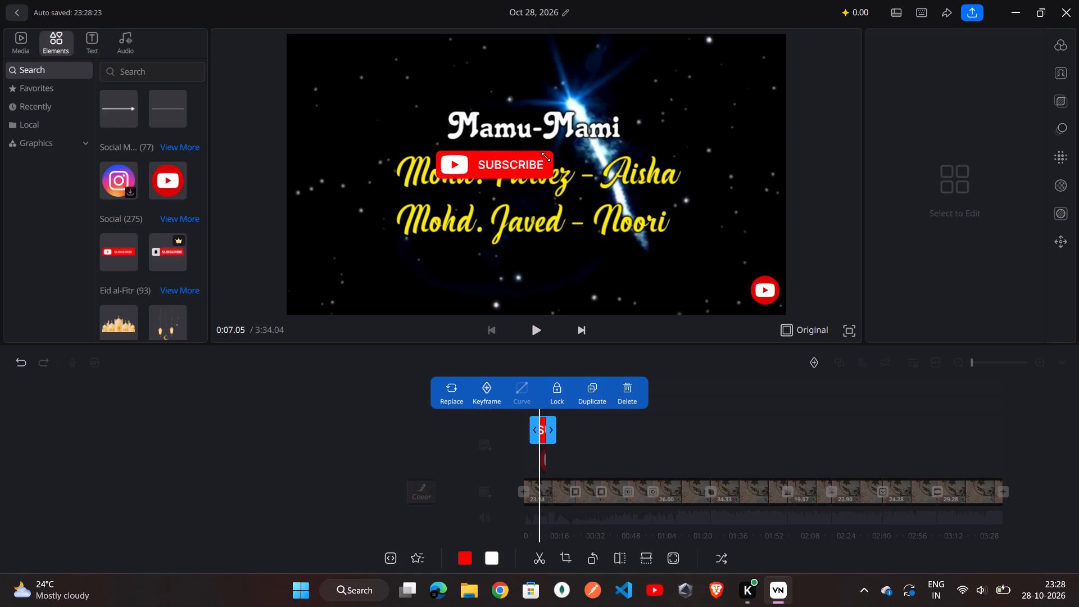
drag(546, 157, 513, 142)
drag(492, 153, 434, 233)
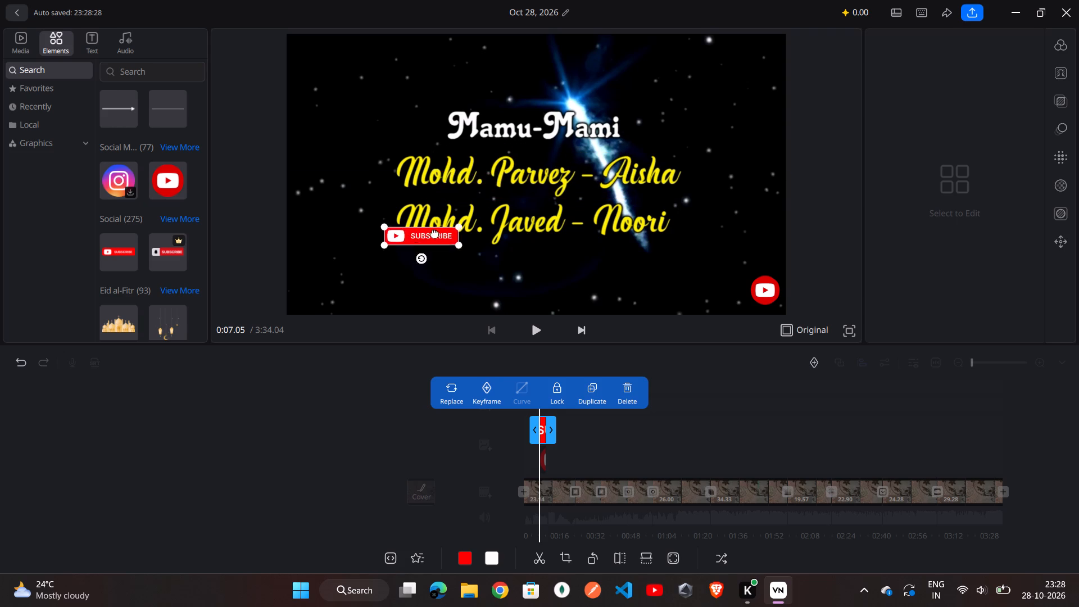
drag(434, 233, 344, 296)
click(343, 408)
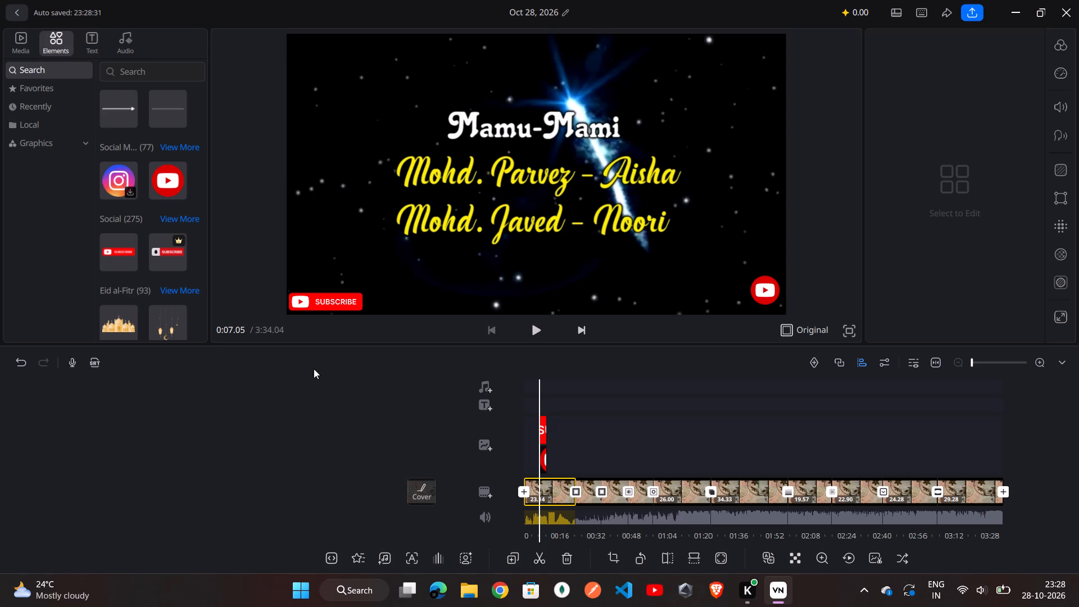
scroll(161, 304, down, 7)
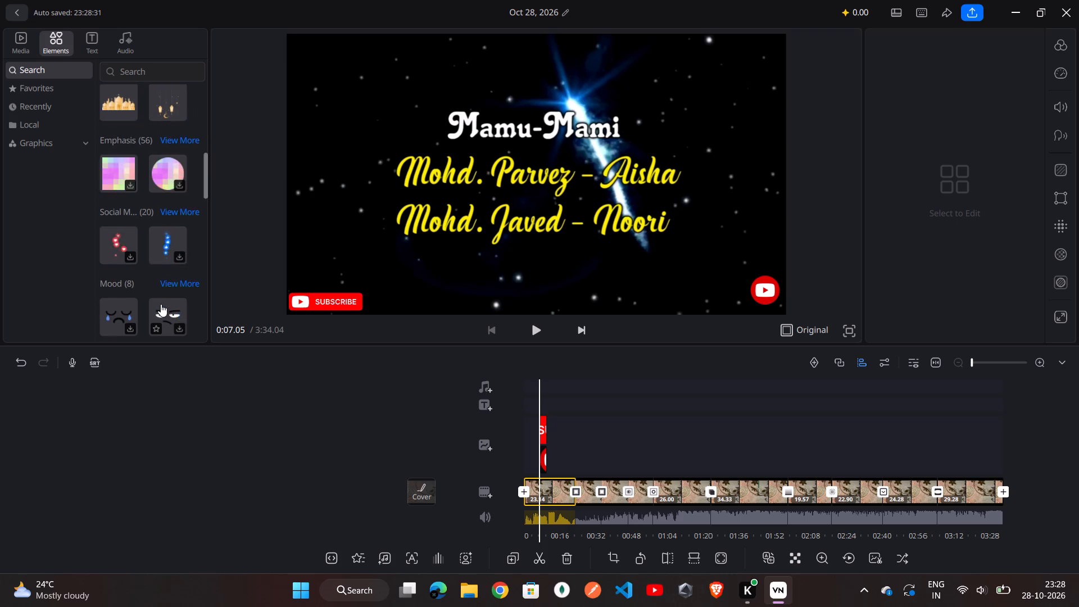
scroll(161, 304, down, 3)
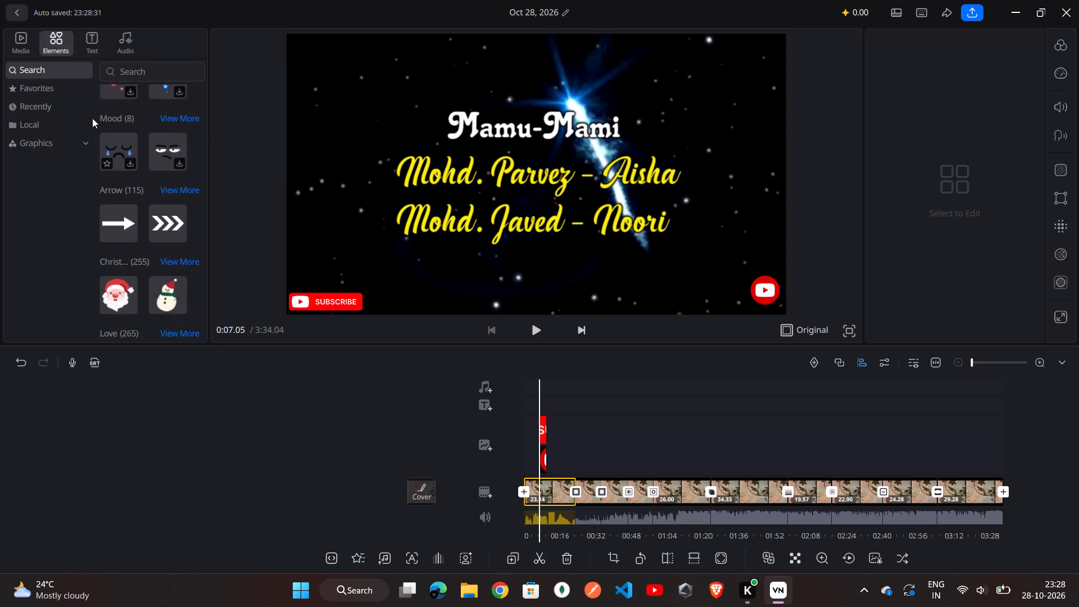
Add a text title on the text track at about 0:04.38 and open its text for editing.
click(94, 39)
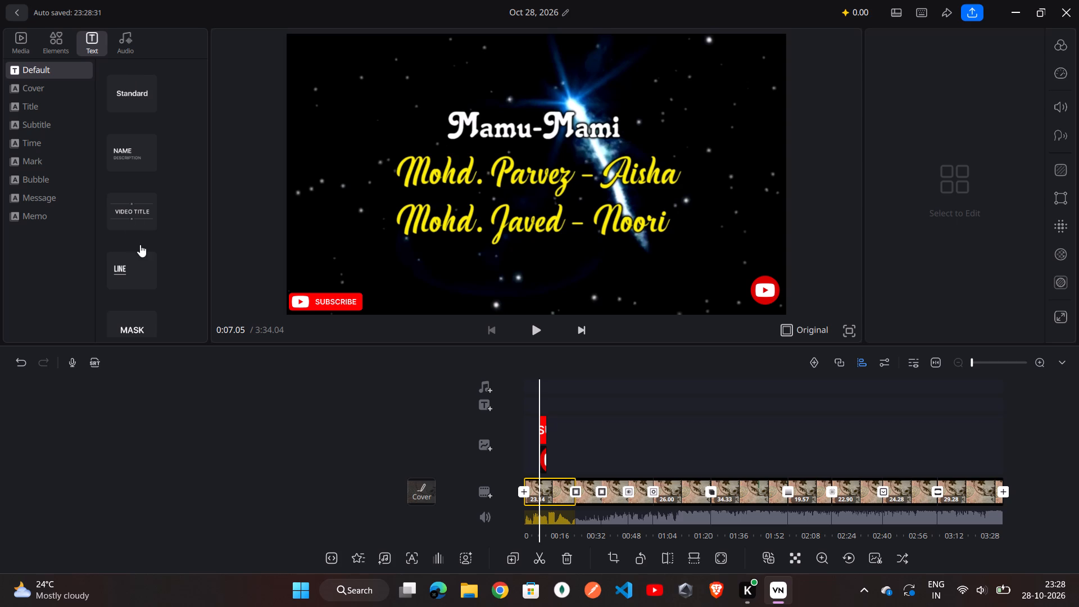
scroll(564, 507, right, 1)
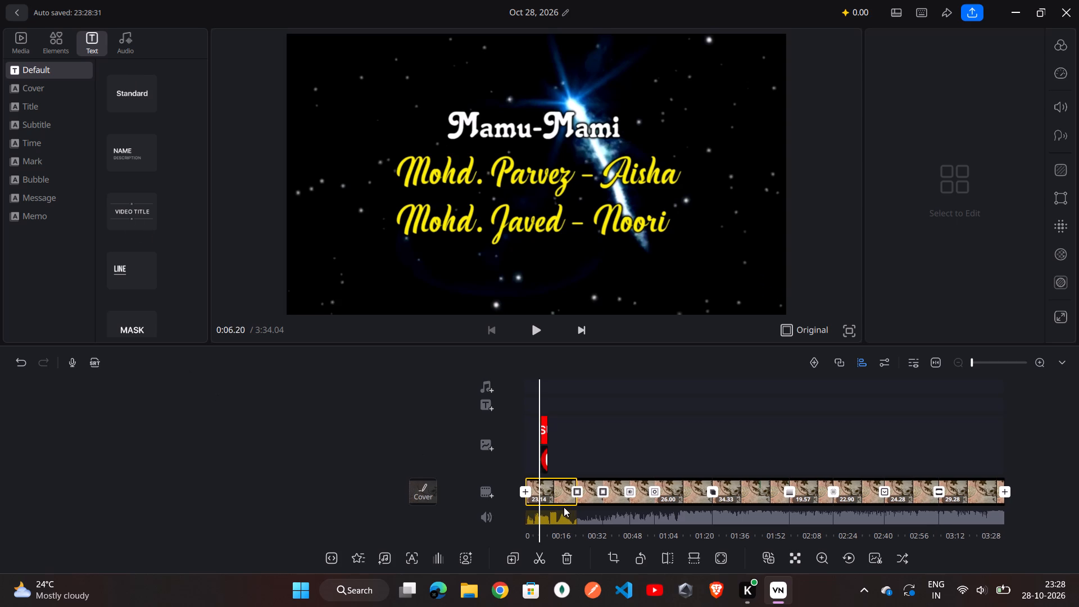
scroll(564, 507, right, 1)
click(489, 404)
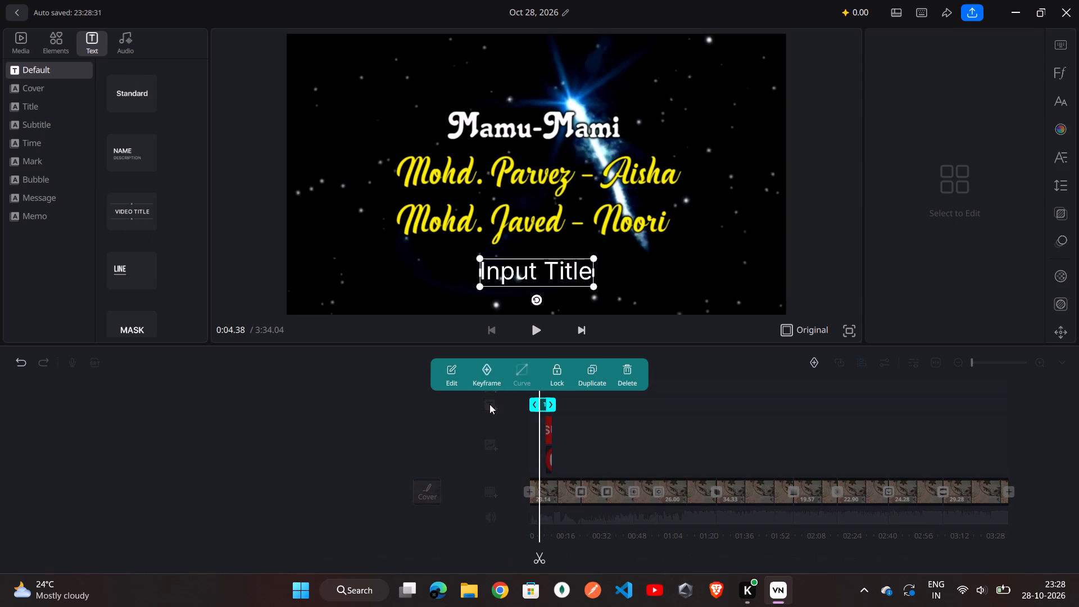
triple_click(543, 281)
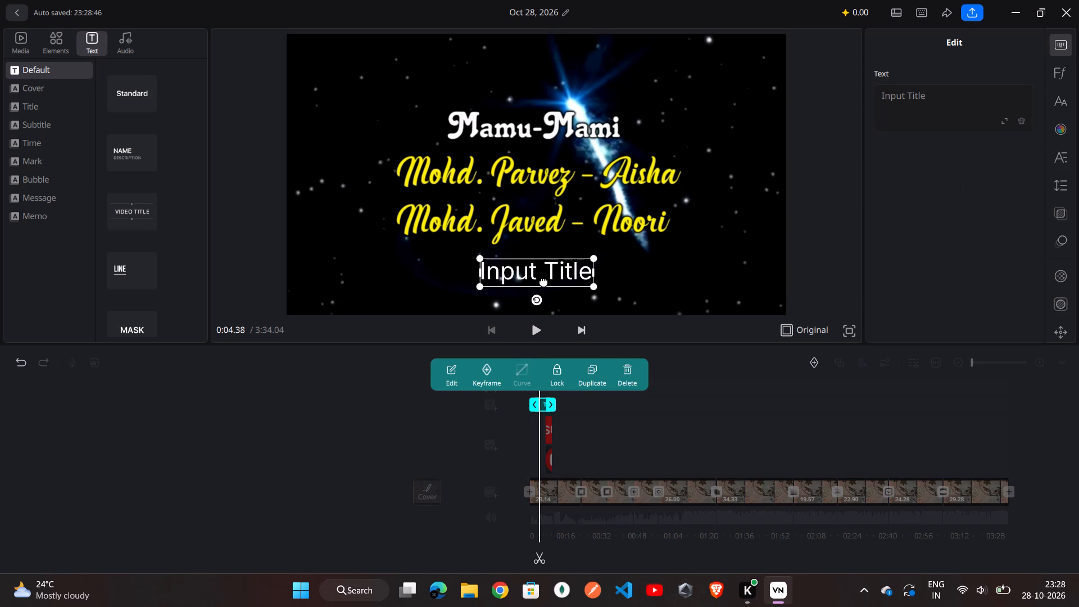
double_click(928, 100)
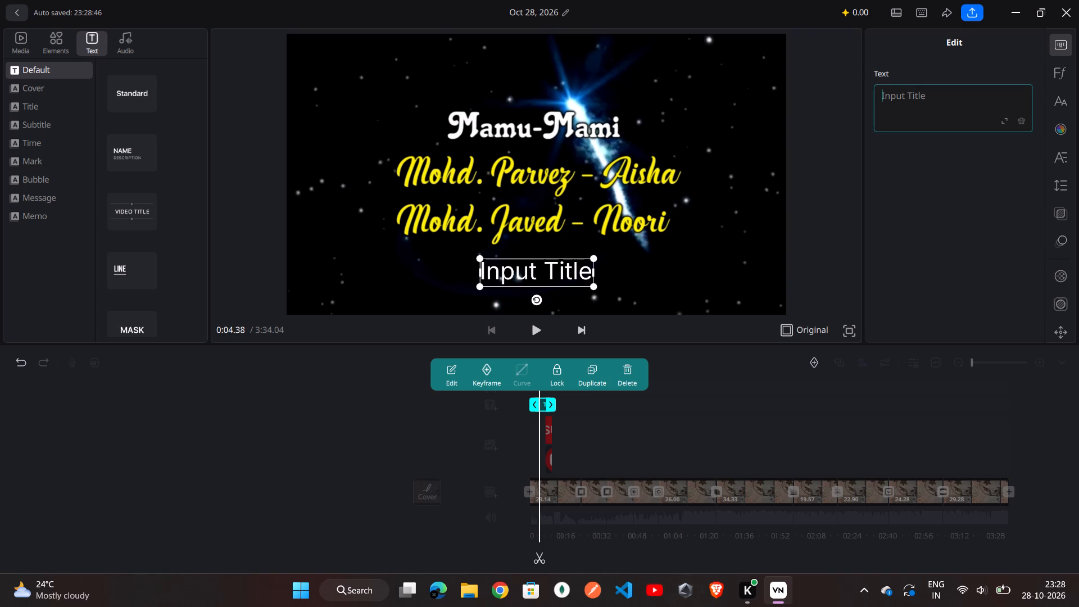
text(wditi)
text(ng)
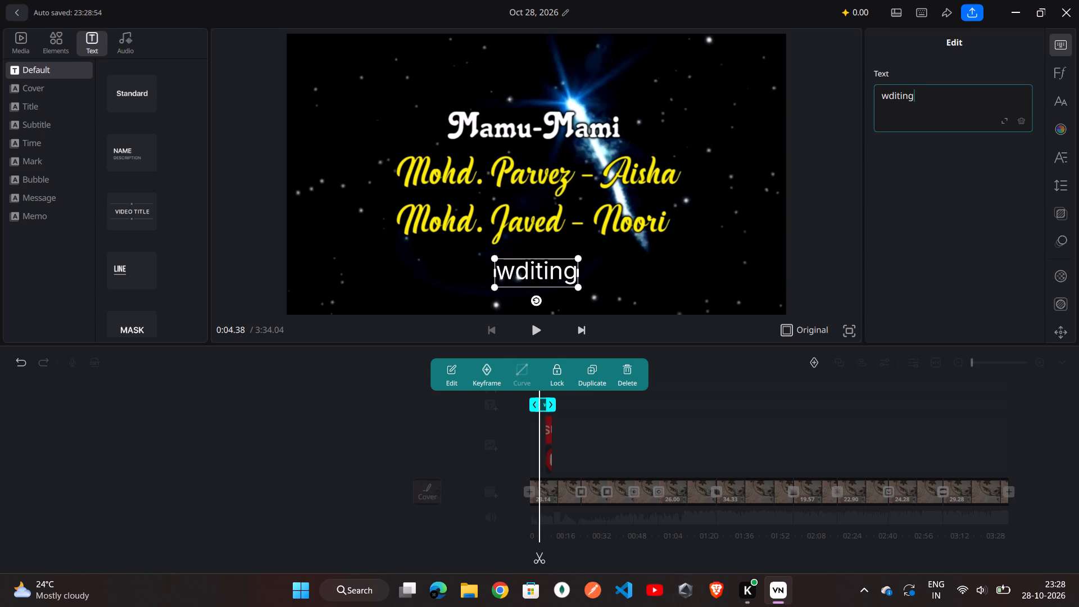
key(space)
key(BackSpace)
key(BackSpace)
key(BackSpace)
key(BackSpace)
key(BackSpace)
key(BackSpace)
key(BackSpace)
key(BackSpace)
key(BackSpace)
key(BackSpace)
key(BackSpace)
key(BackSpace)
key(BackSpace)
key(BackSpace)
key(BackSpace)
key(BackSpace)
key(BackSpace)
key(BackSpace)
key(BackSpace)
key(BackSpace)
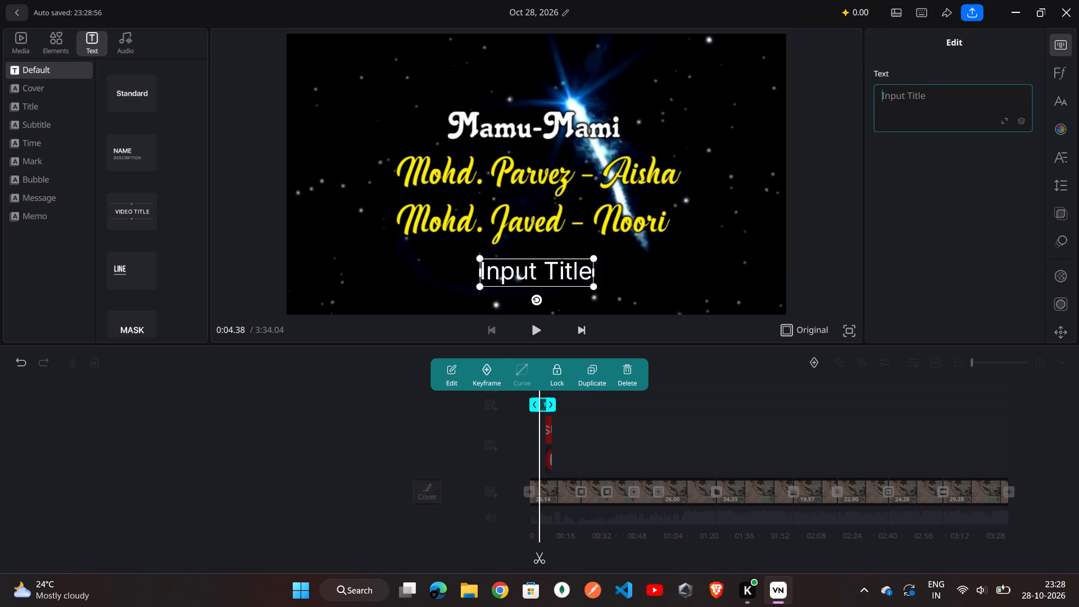
Set the title's text to "editing and made by ksid".
text(editing)
key(space)
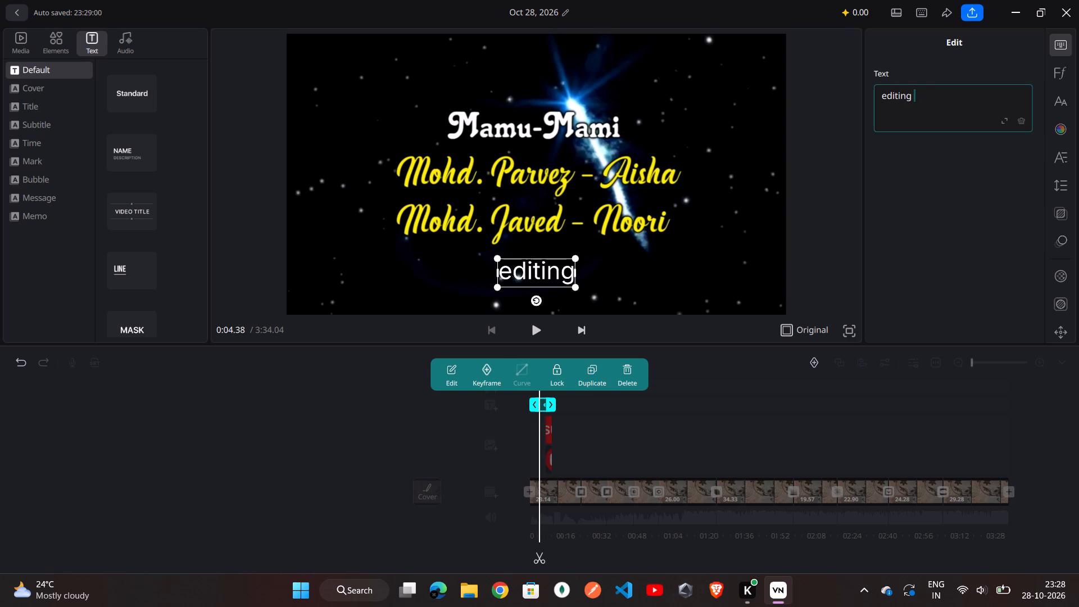
text(and made by ksid)
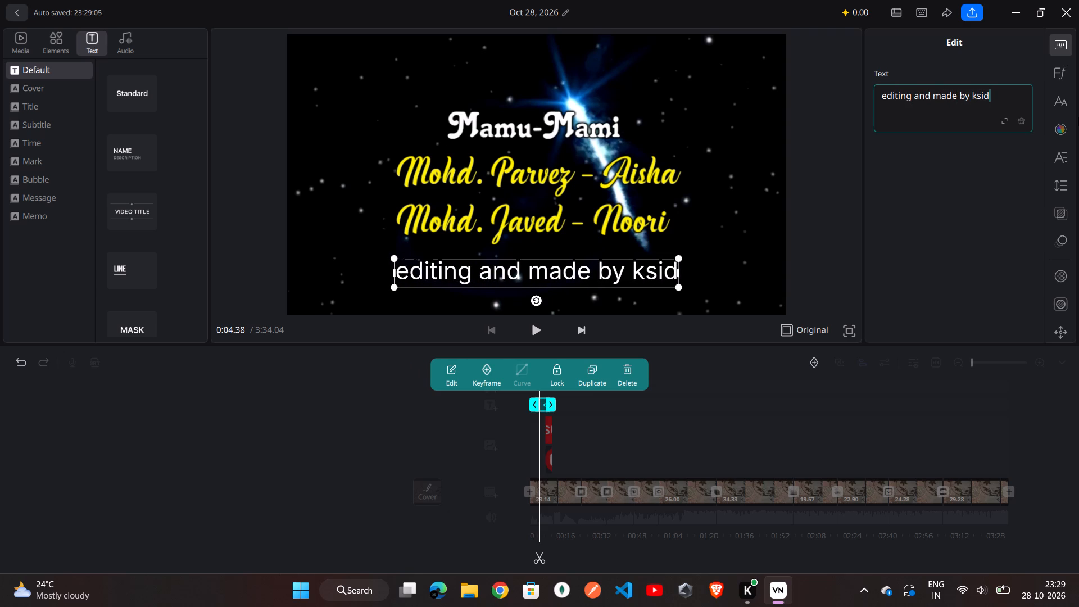
click(967, 187)
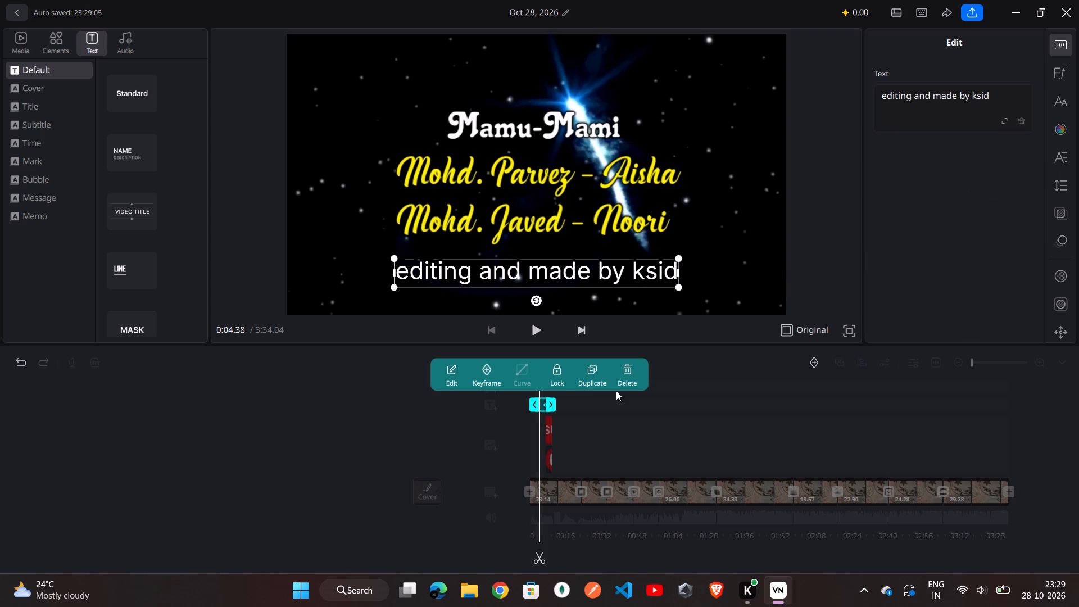
click(616, 391)
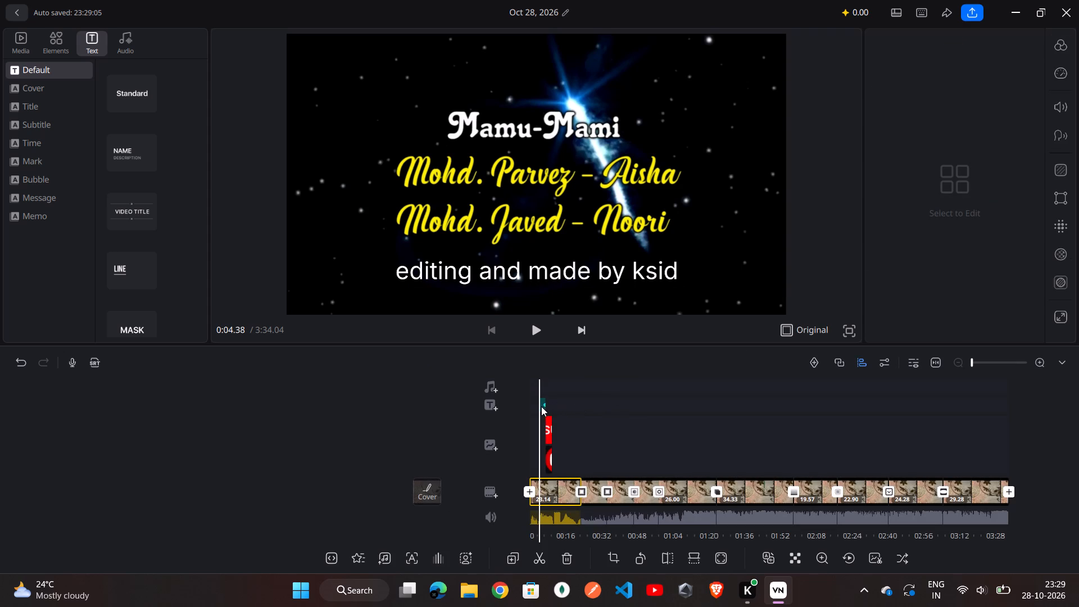
Move the "editing and made by ksid" title clip to the very start of the timeline.
click(541, 406)
drag(541, 406, 528, 409)
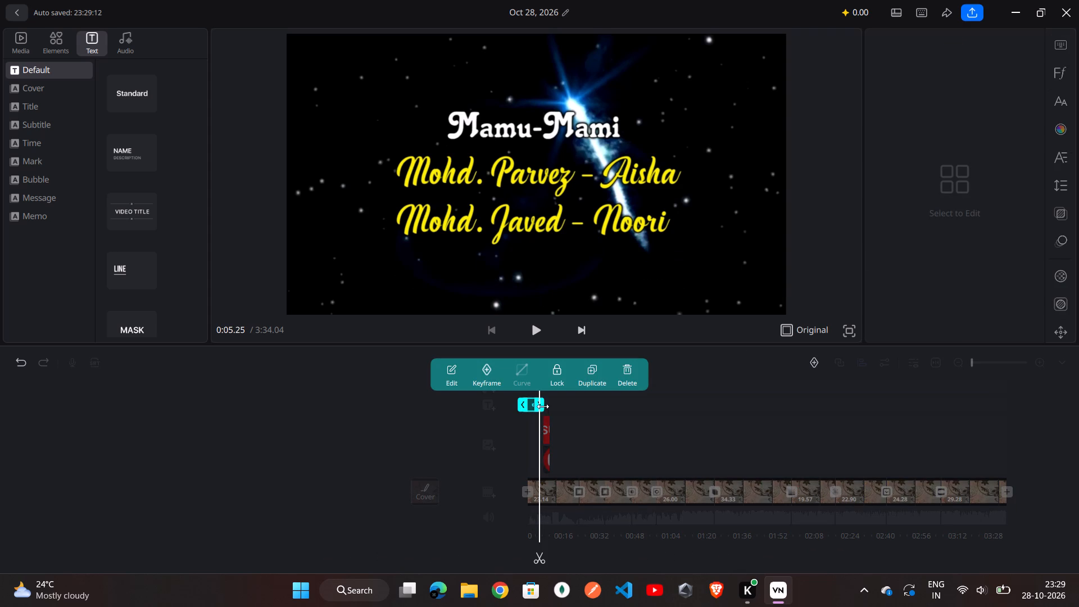
click(578, 400)
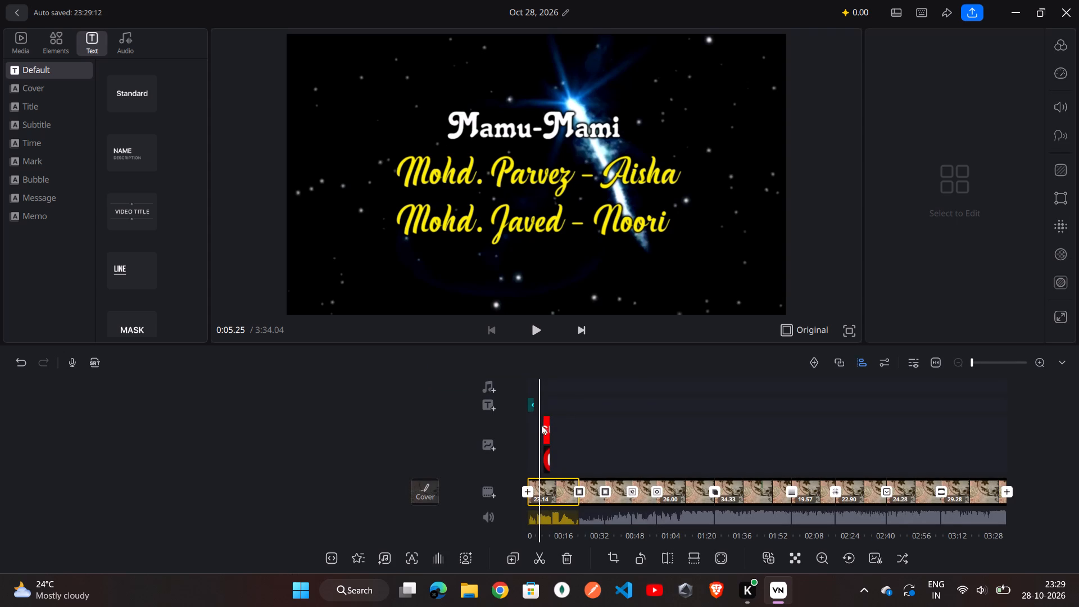
Extend the "editing and made by ksid" title clip past the end of the video, to a duration of 238.00.
drag(593, 397, 659, 397)
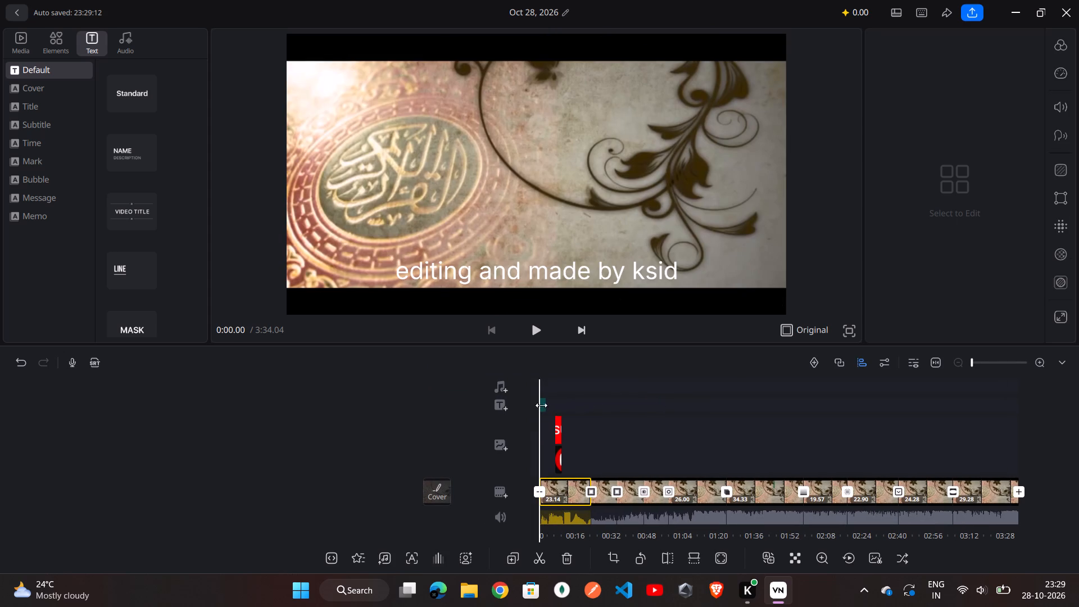
click(545, 407)
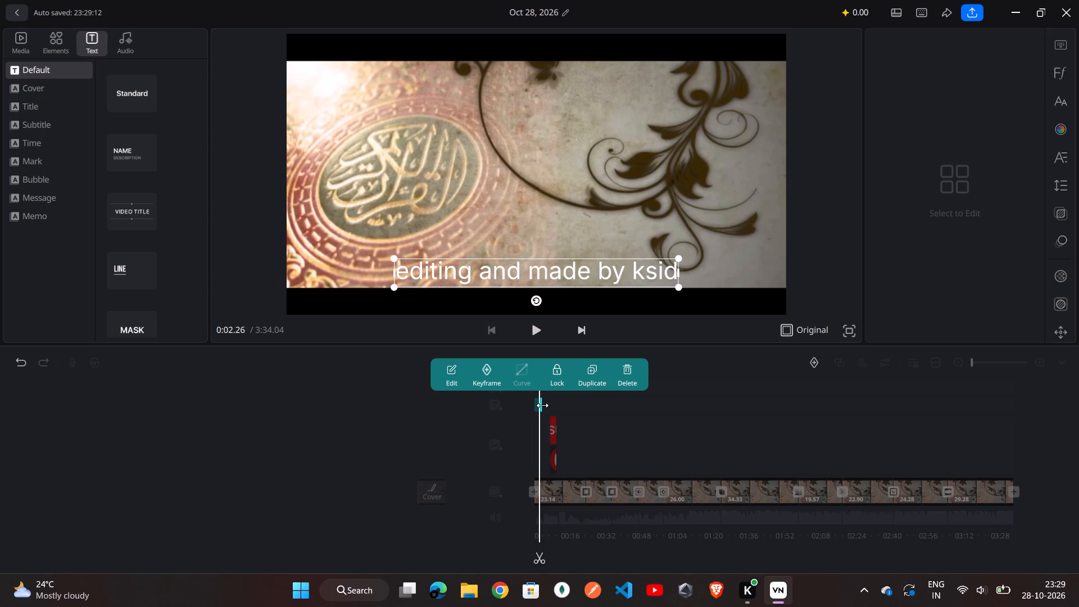
drag(542, 405, 864, 423)
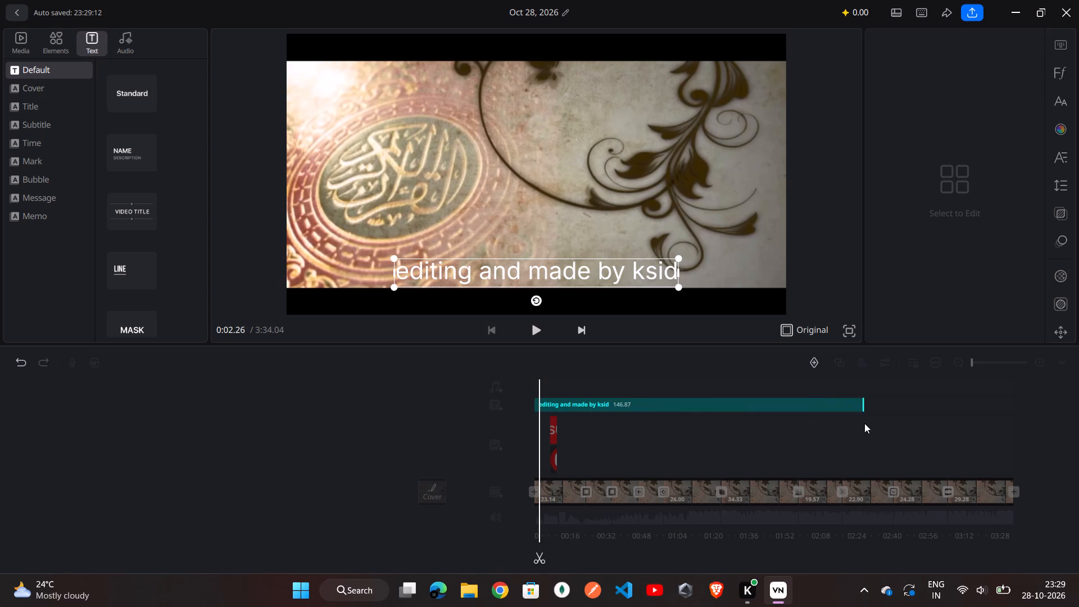
drag(864, 423, 1069, 421)
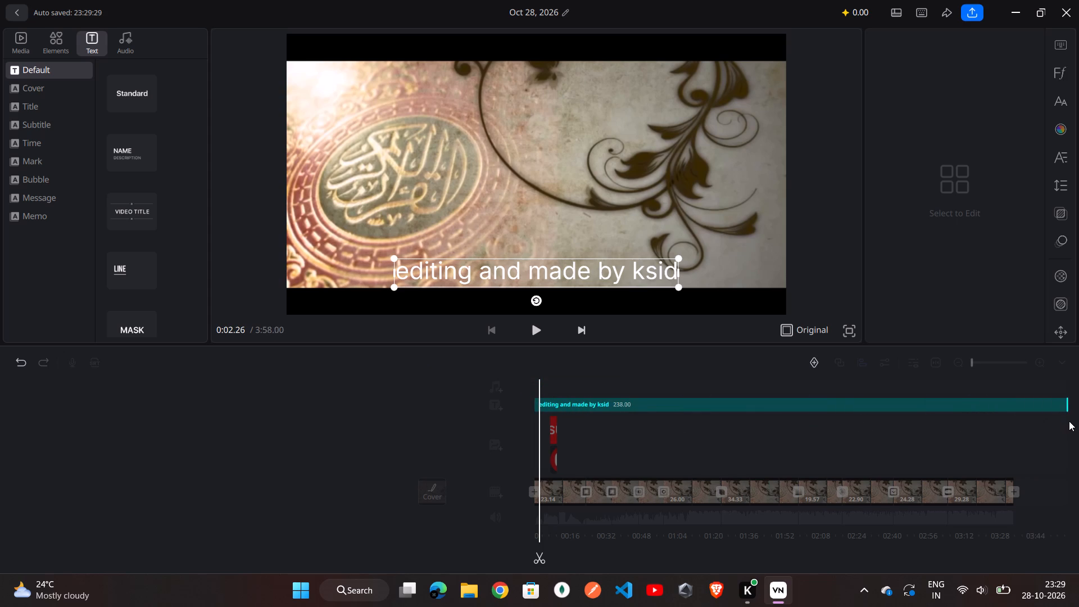
Shorten the "editing and made by ksid" title clip to a duration of 209.13.
drag(1069, 421, 1004, 431)
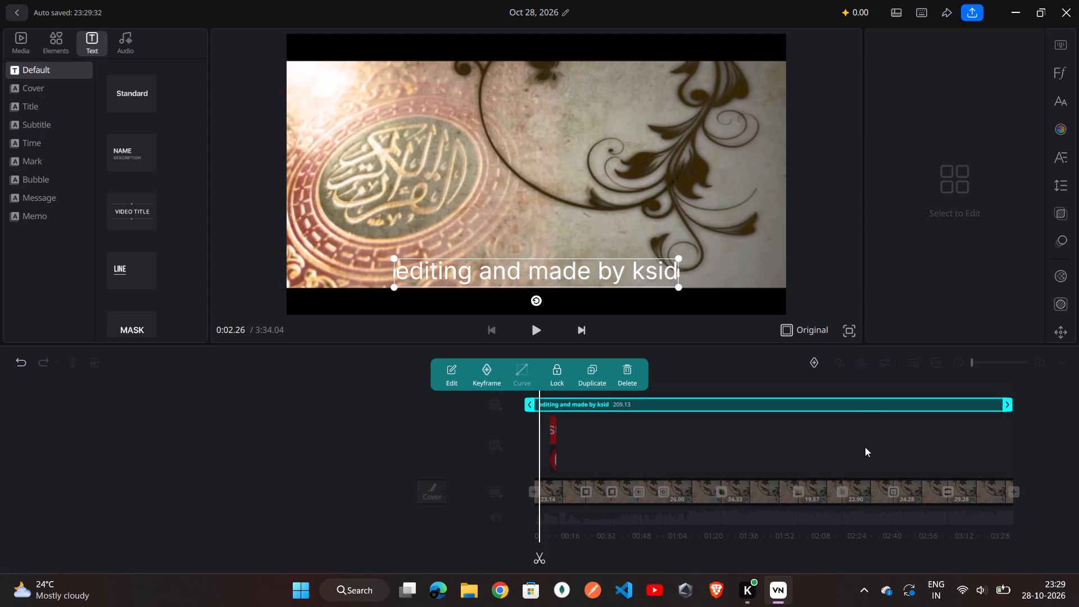
click(865, 447)
scroll(642, 452, down, 1)
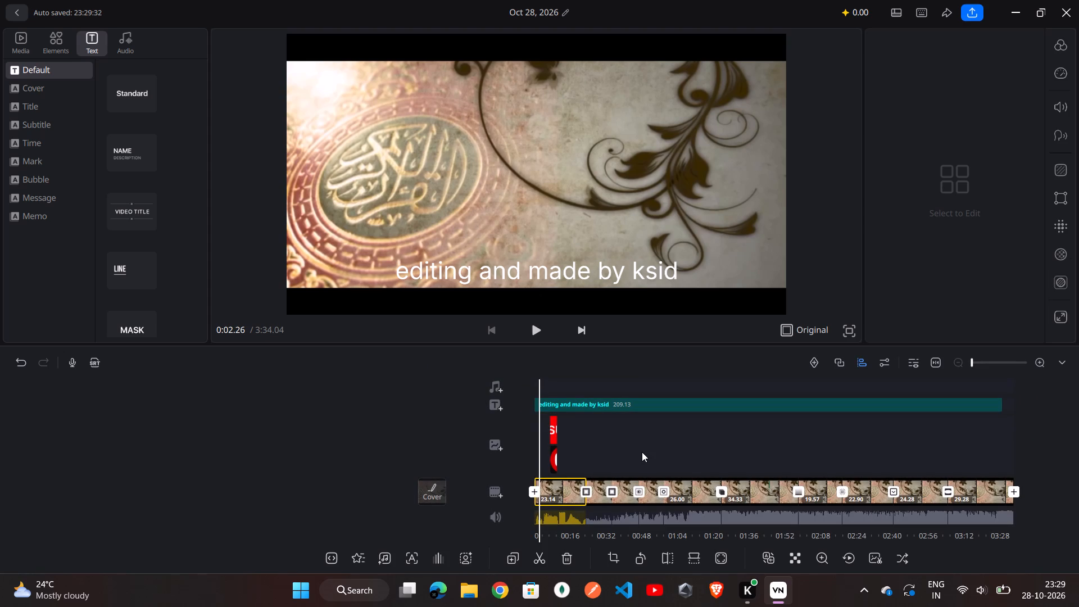
Review the project's cover frame and examine how the "editing and made by ksid" title sits over the clips along the timeline.
click(435, 495)
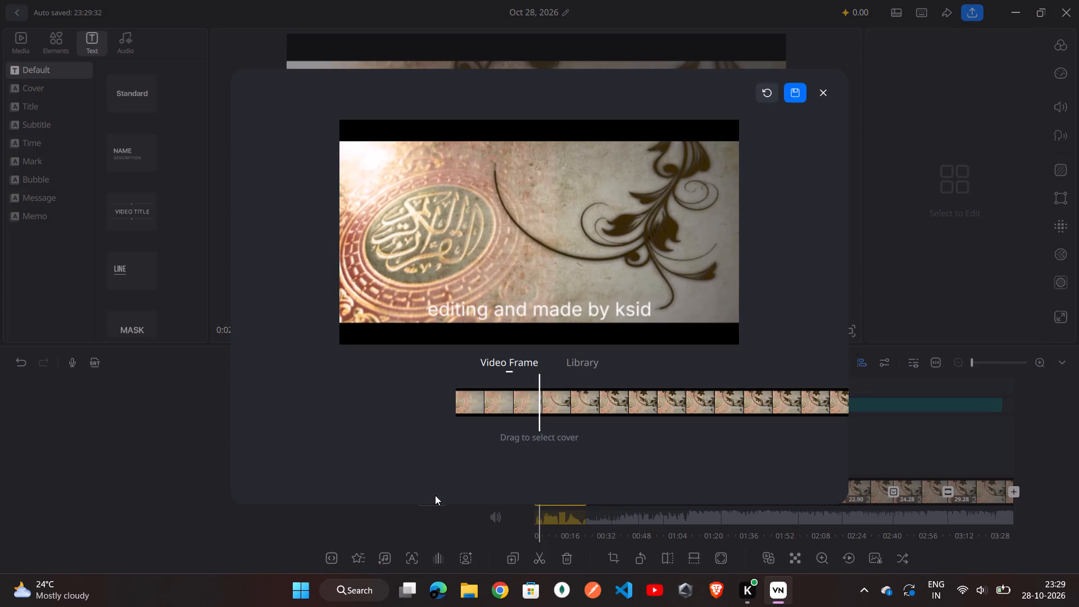
click(824, 89)
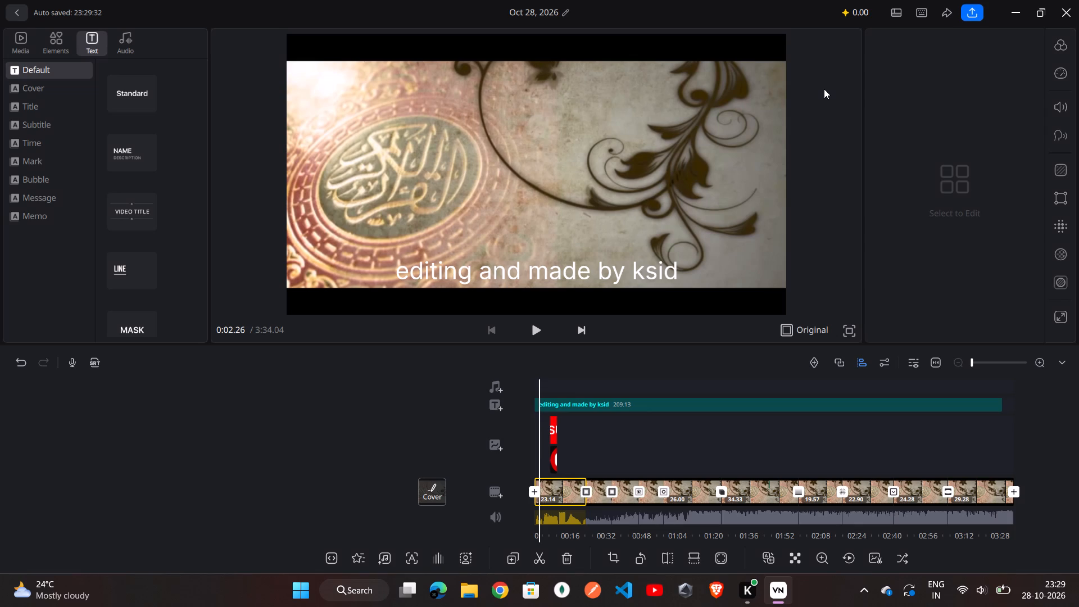
scroll(632, 488, left, 1)
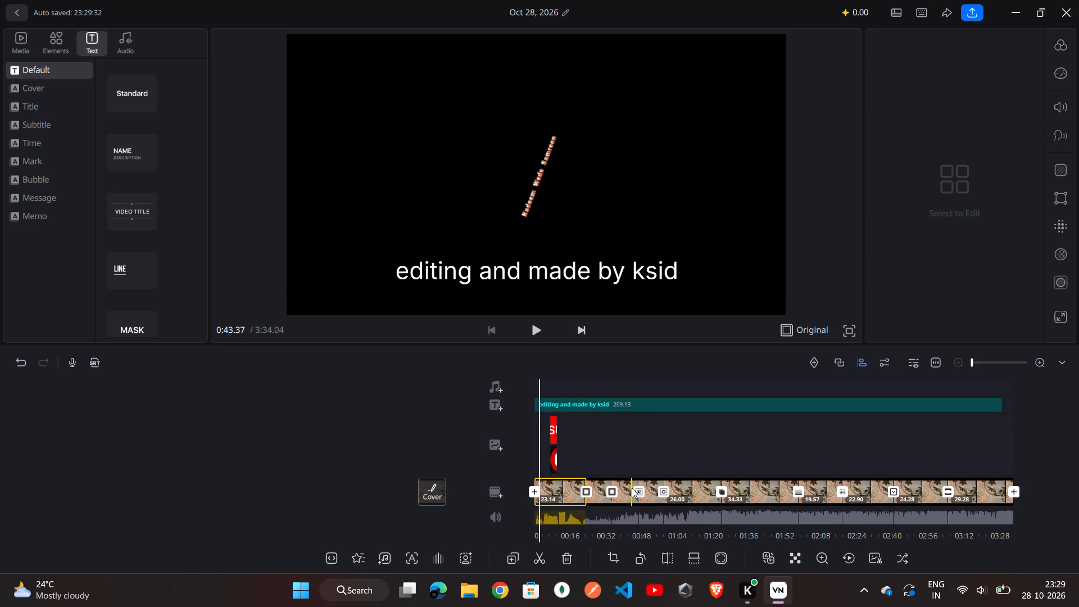
scroll(632, 488, left, 2)
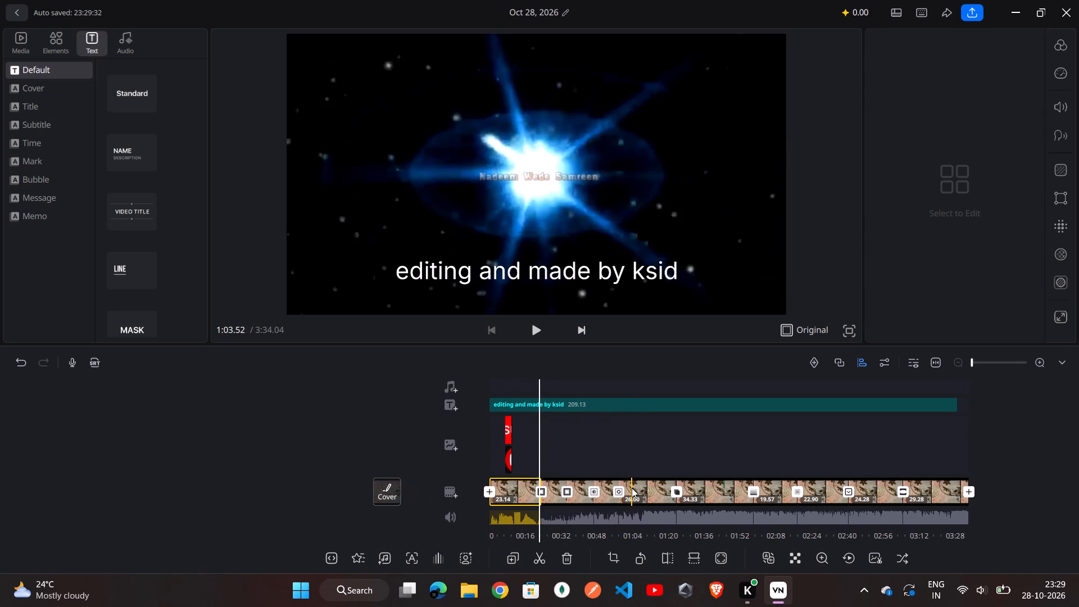
scroll(632, 488, left, 2)
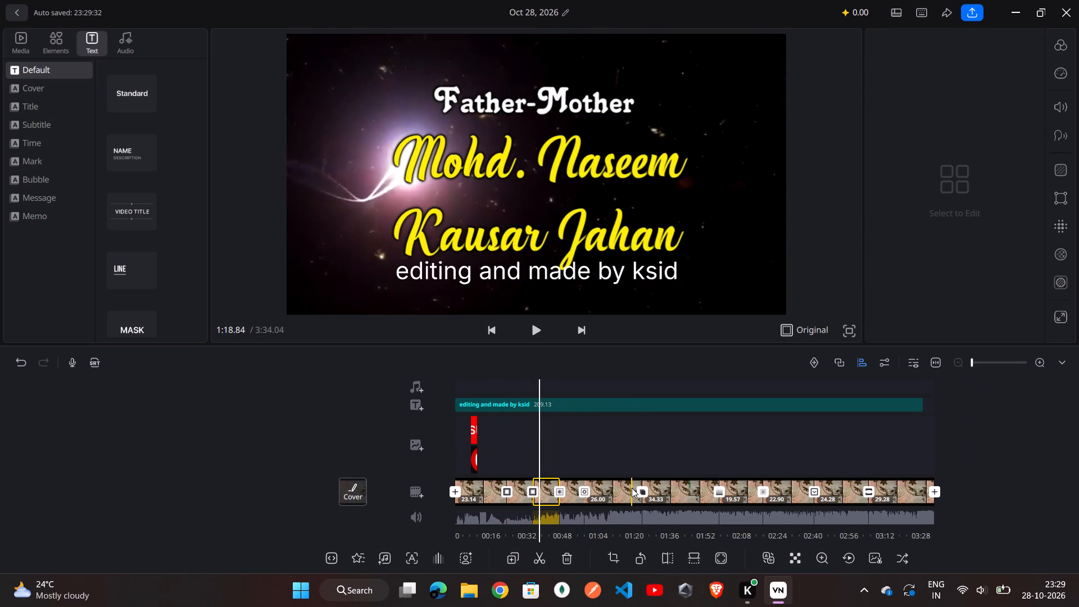
scroll(632, 488, left, 2)
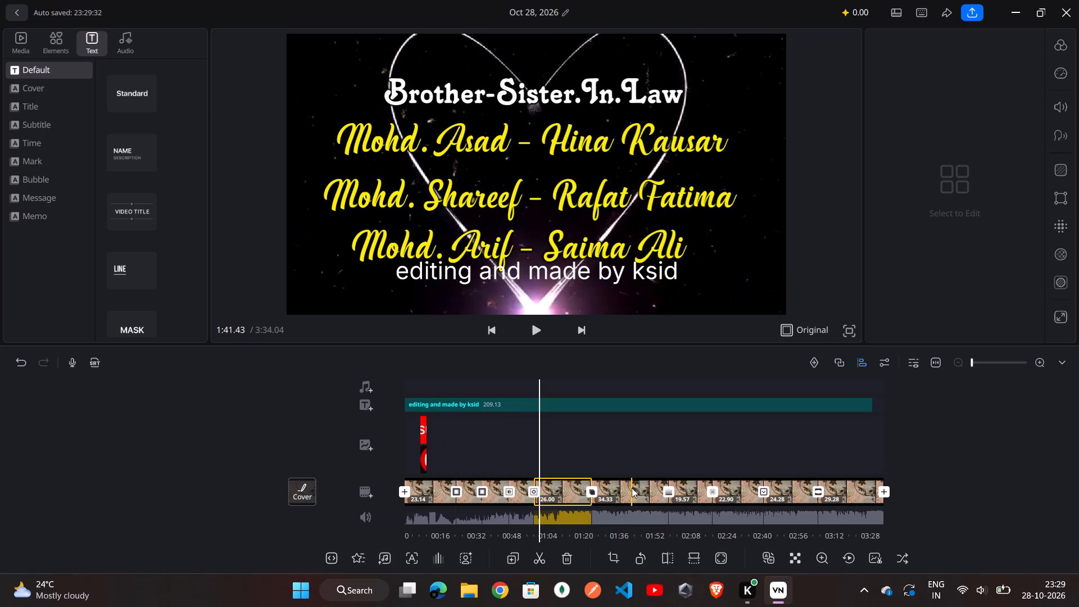
scroll(632, 488, left, 3)
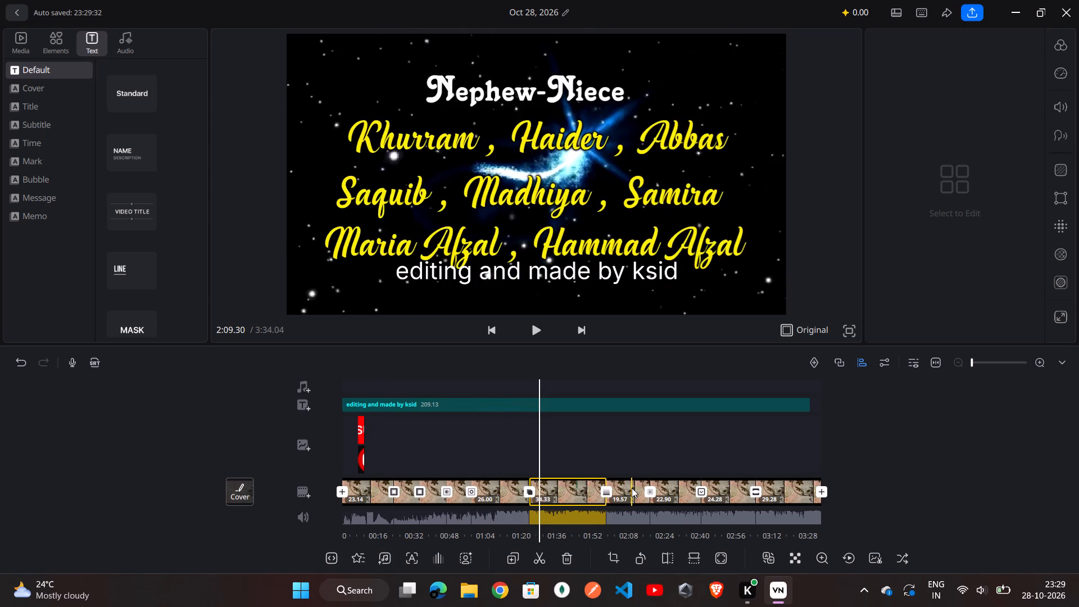
scroll(632, 488, left, 3)
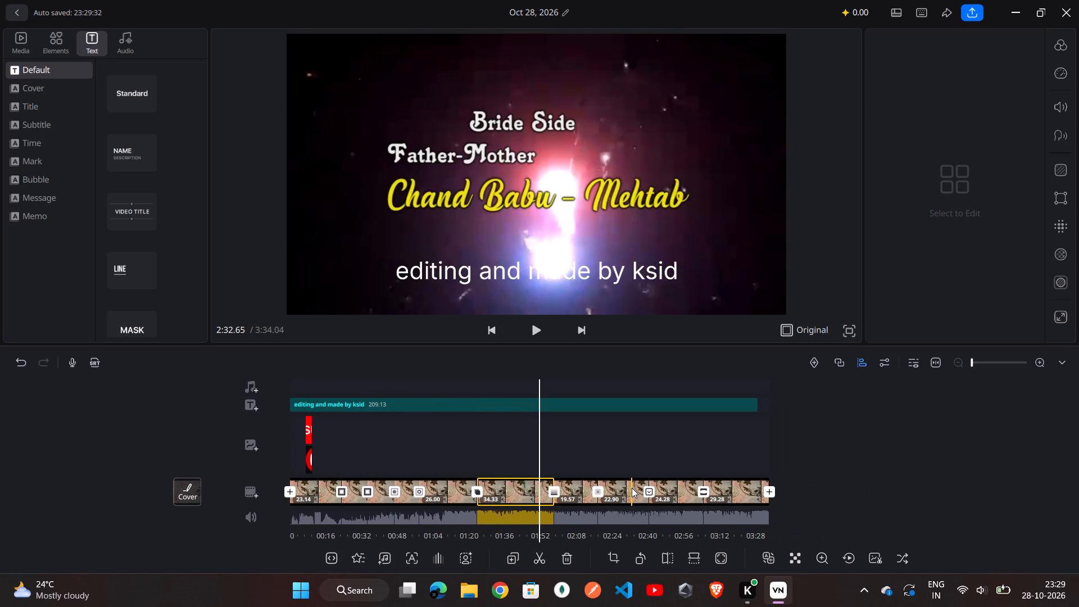
scroll(632, 488, left, 1)
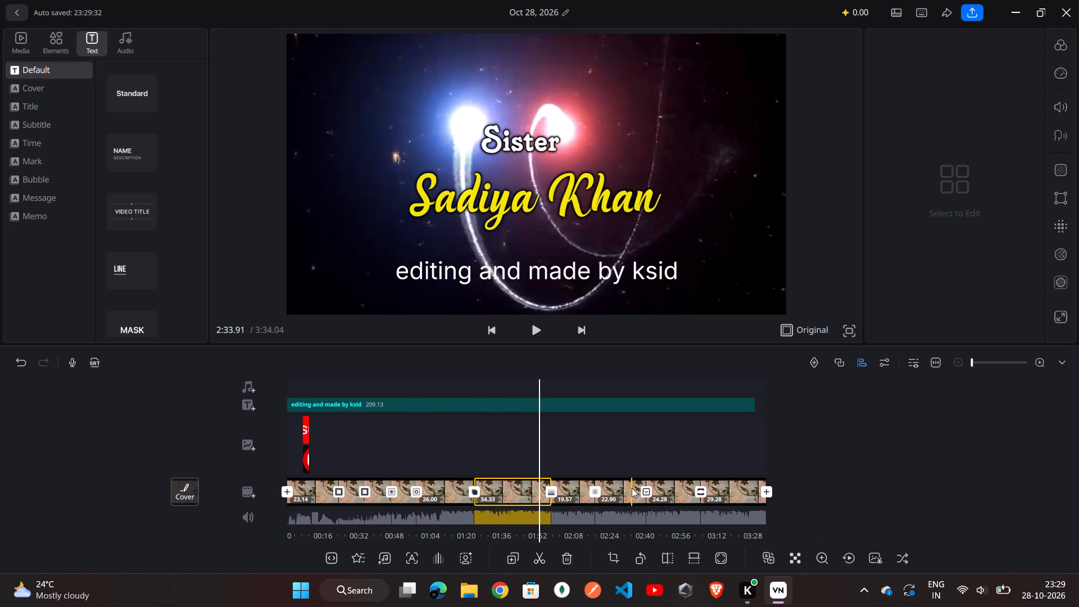
scroll(632, 488, left, 1)
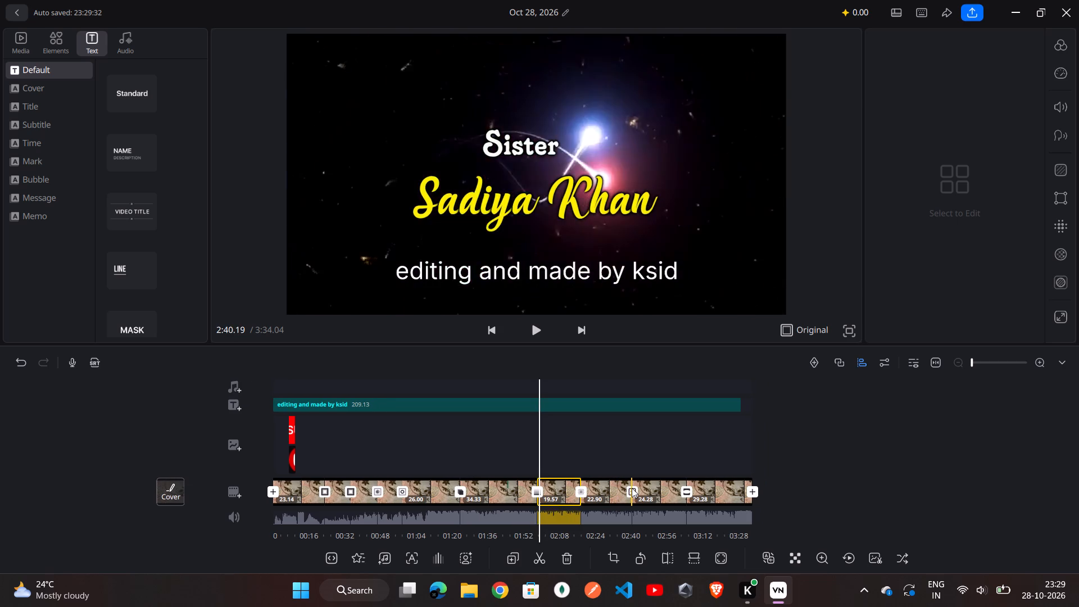
scroll(632, 488, left, 5)
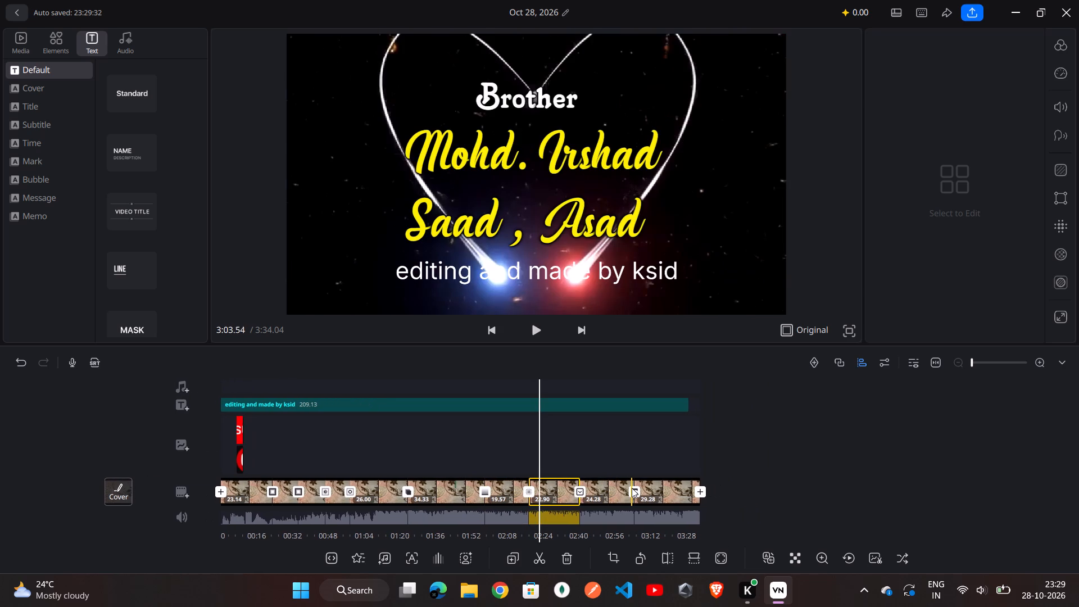
scroll(632, 488, left, 1)
ctrl+scroll(632, 488, down, 1)
ctrl+scroll(632, 488, left, 1)
ctrl+scroll(632, 488, down, 1)
ctrl+scroll(632, 488, left, 1)
scroll(632, 488, left, 1)
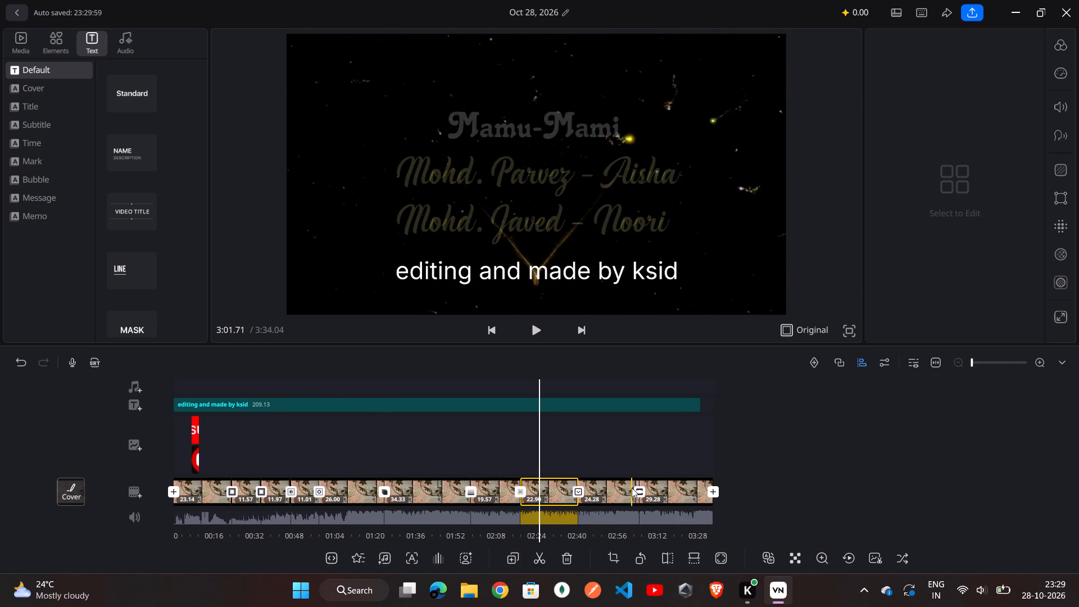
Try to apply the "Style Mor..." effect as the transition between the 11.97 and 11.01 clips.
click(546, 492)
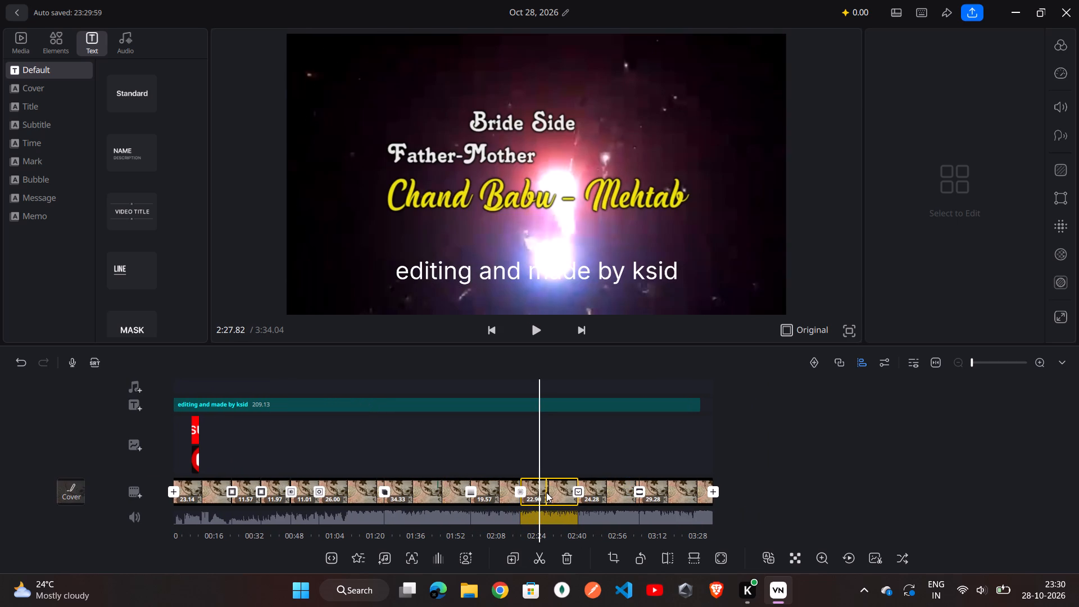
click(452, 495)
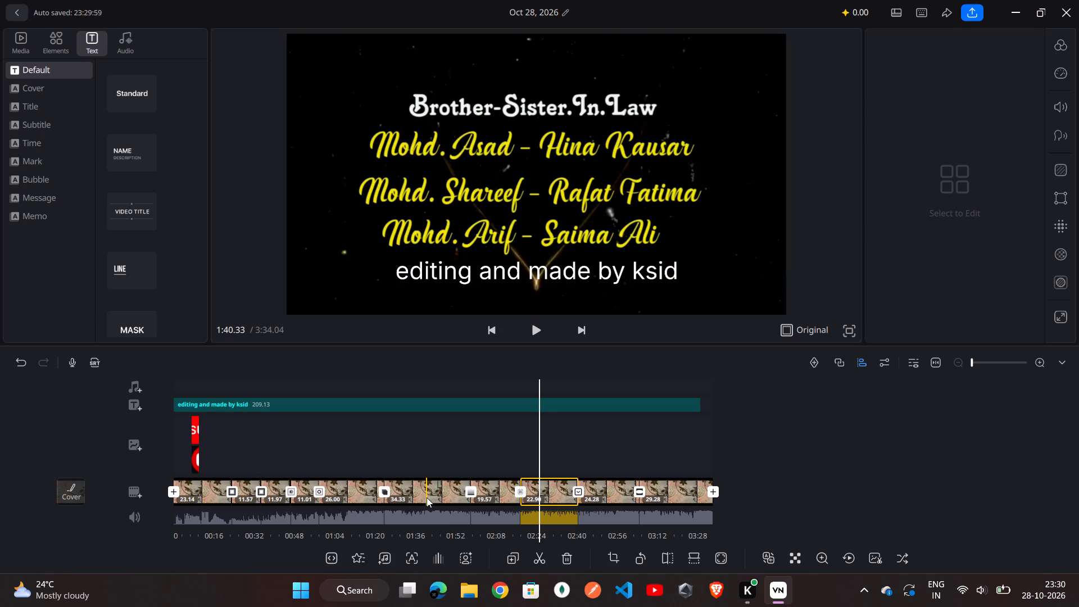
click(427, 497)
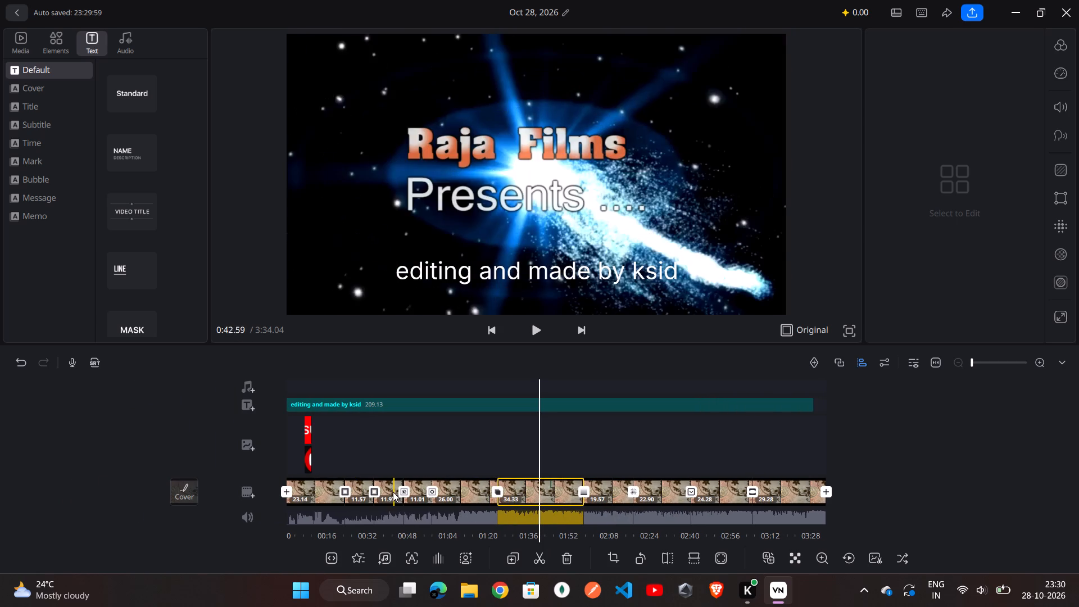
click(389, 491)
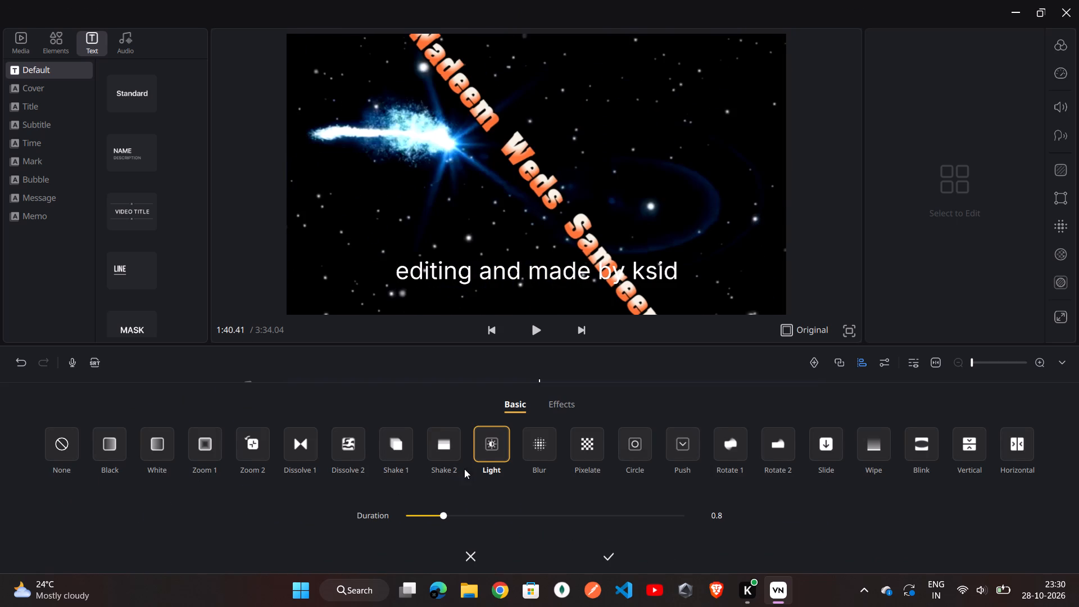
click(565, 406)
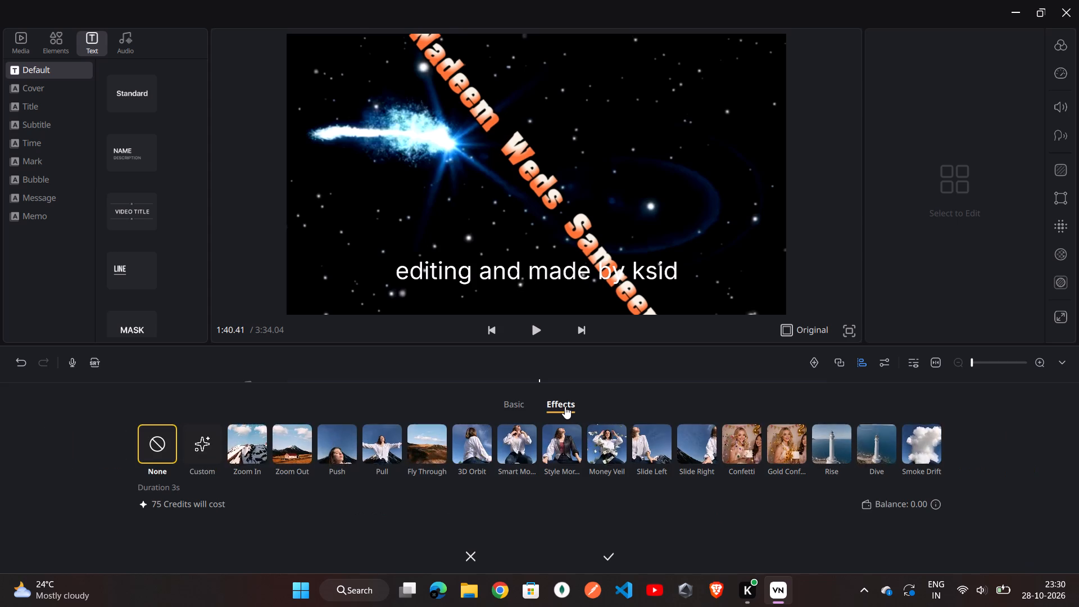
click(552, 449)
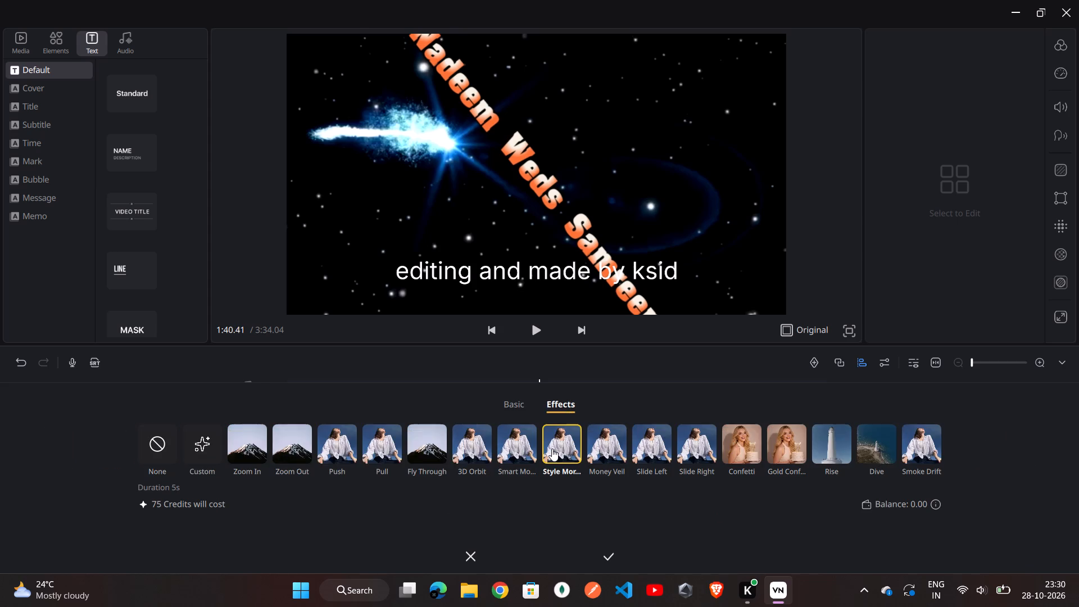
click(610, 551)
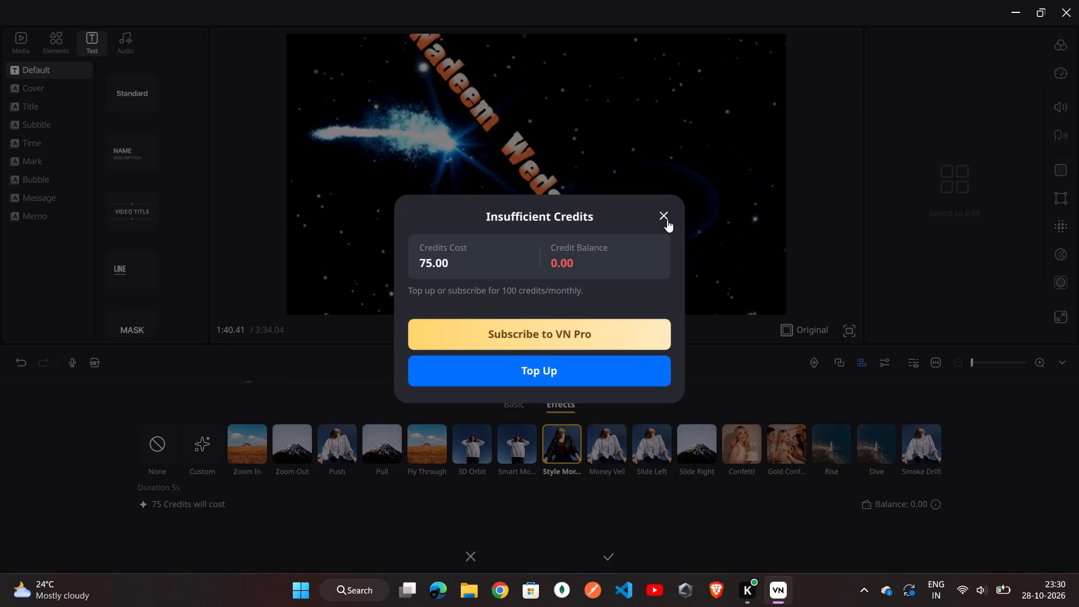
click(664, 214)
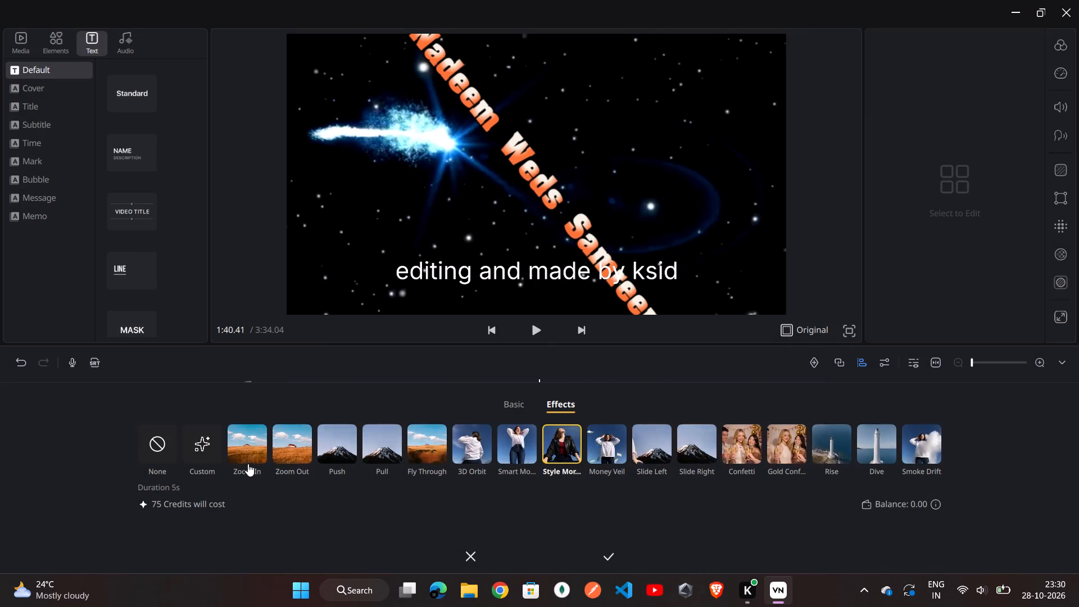
Set the transition between the 11.97 and 11.01 clips to the basic Dissolve 1.
click(520, 400)
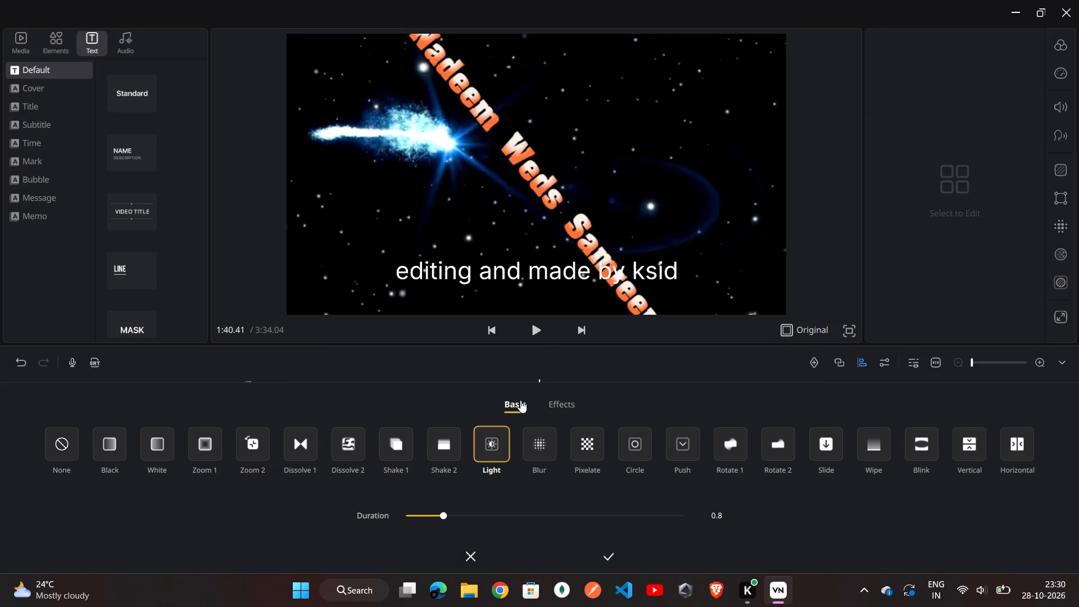
click(298, 442)
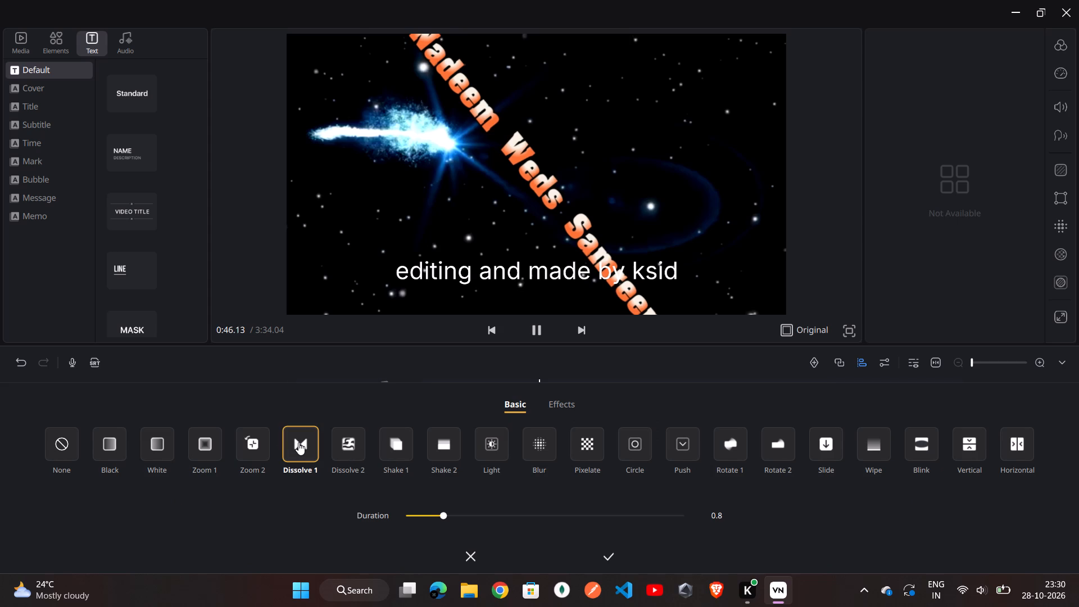
click(613, 554)
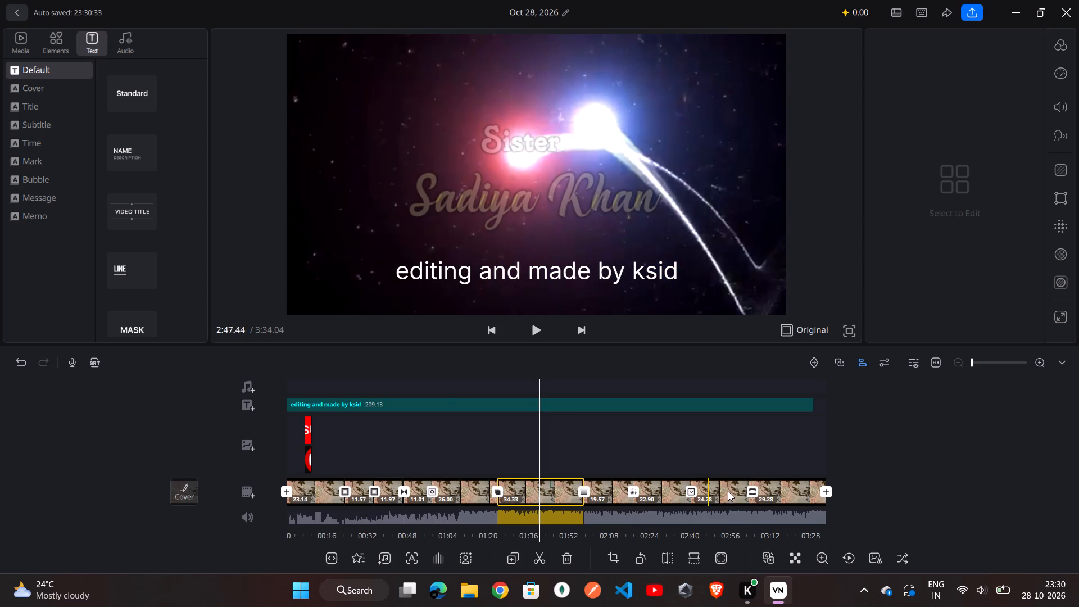
Apply the basic Move Down FX effect to the last video clip on the timeline.
click(727, 491)
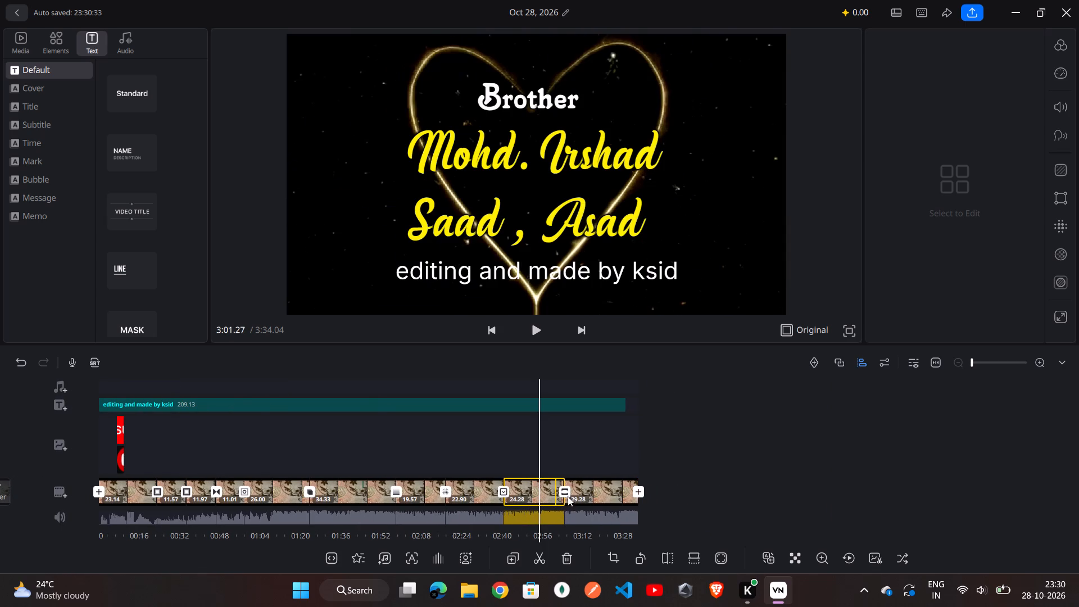
click(604, 489)
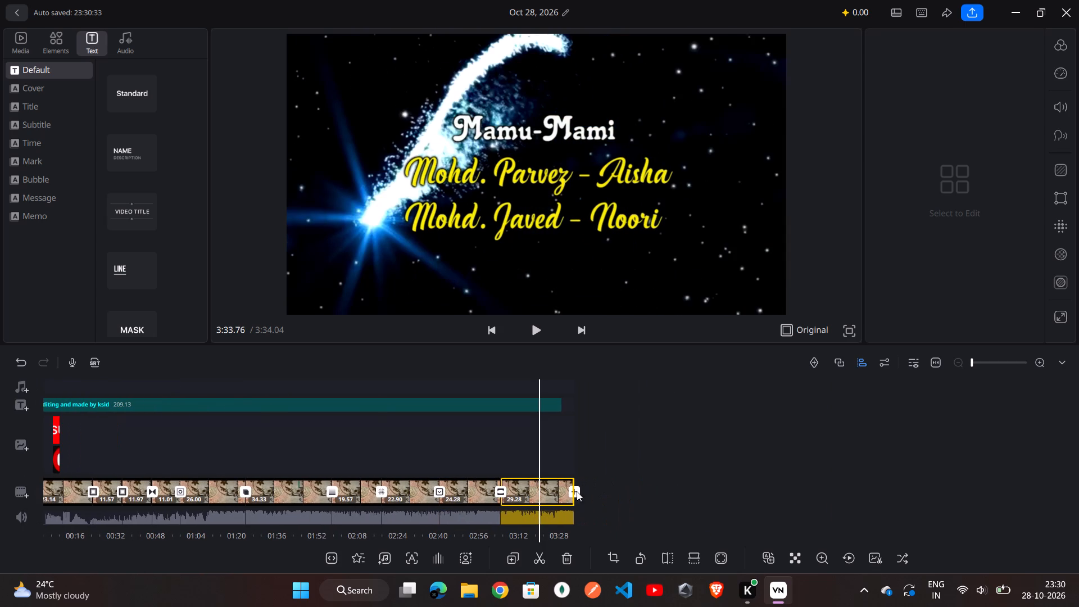
click(364, 555)
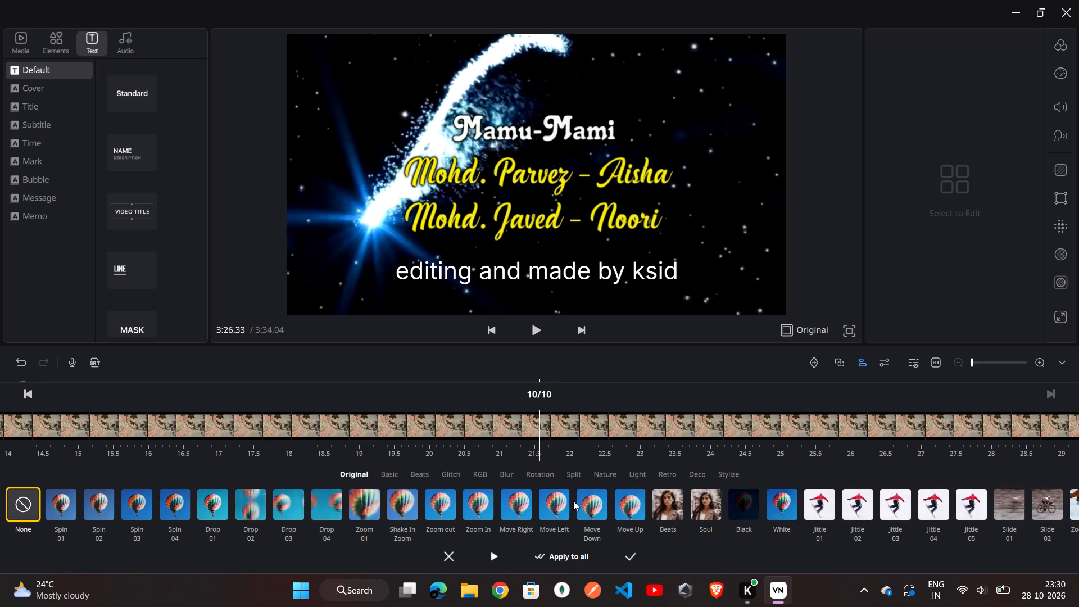
click(590, 509)
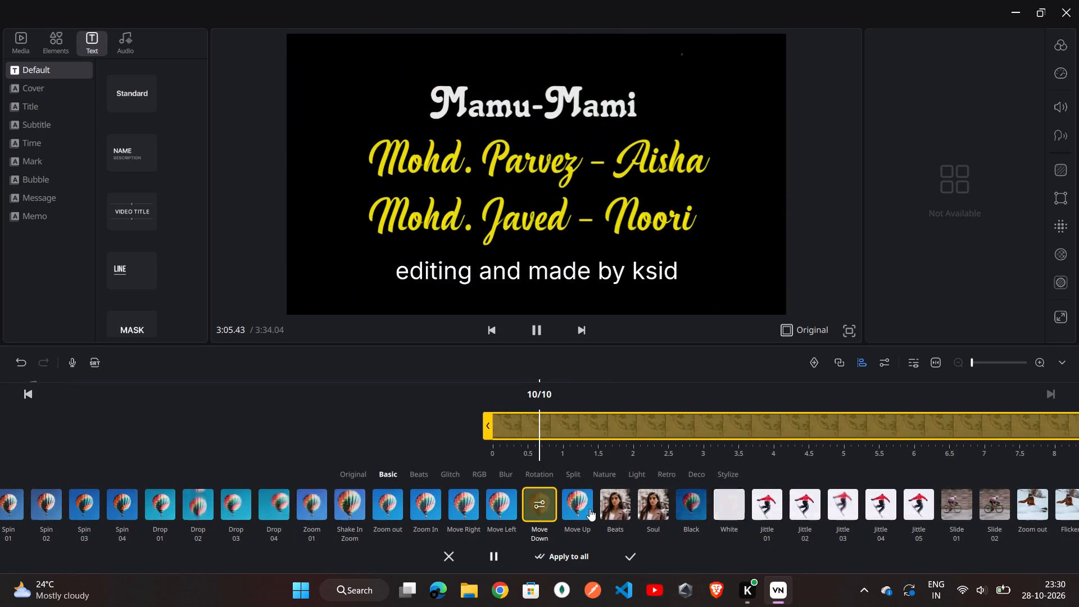
click(629, 554)
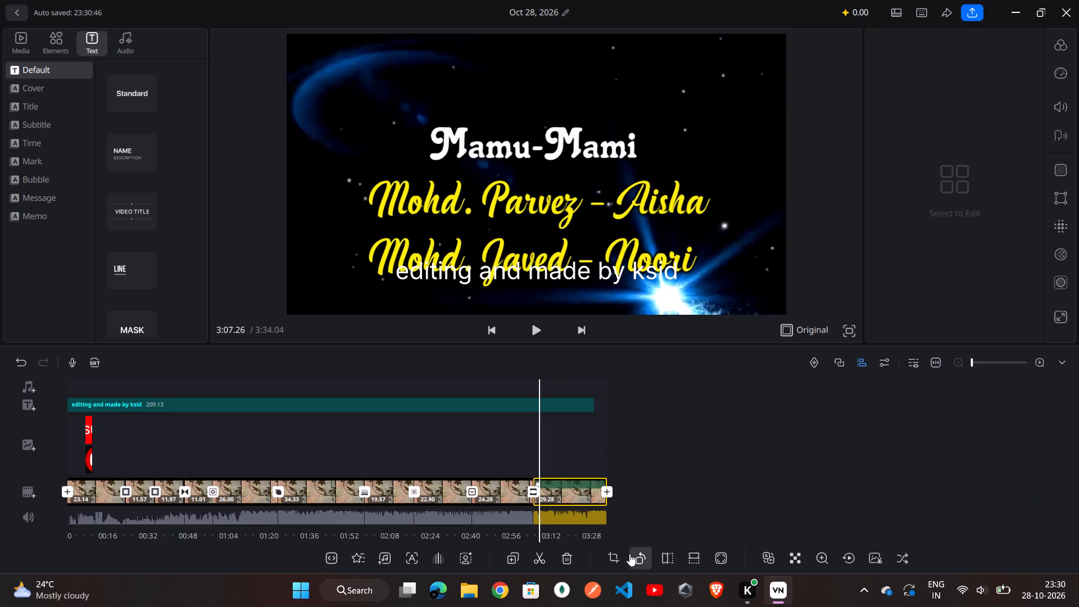
Set the first clip's audio to fade in over 3.4 and fade out over 3.3.
scroll(287, 474, right, 6)
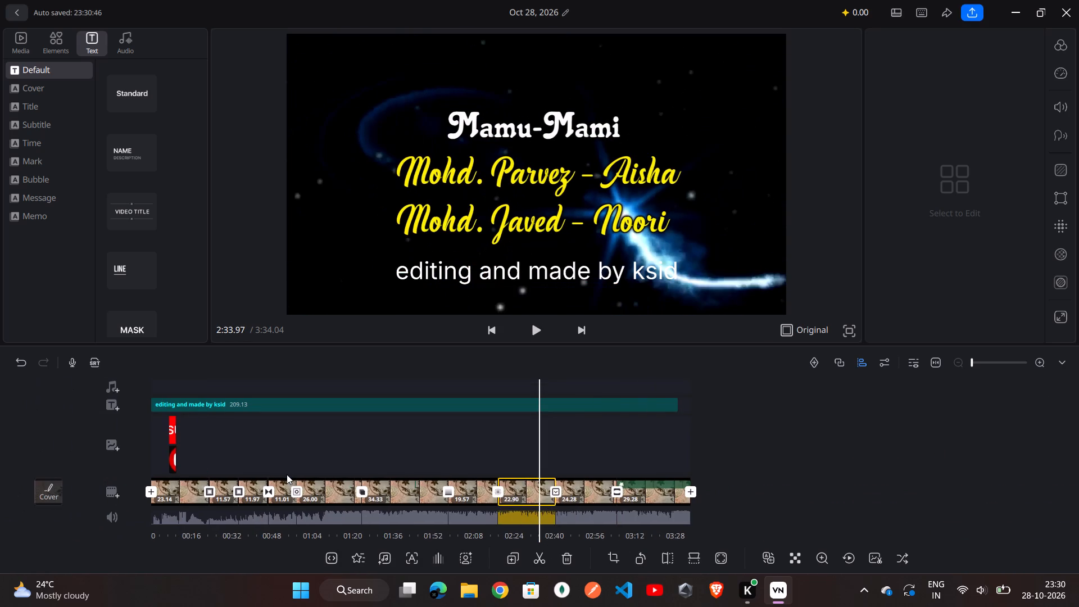
scroll(287, 474, right, 14)
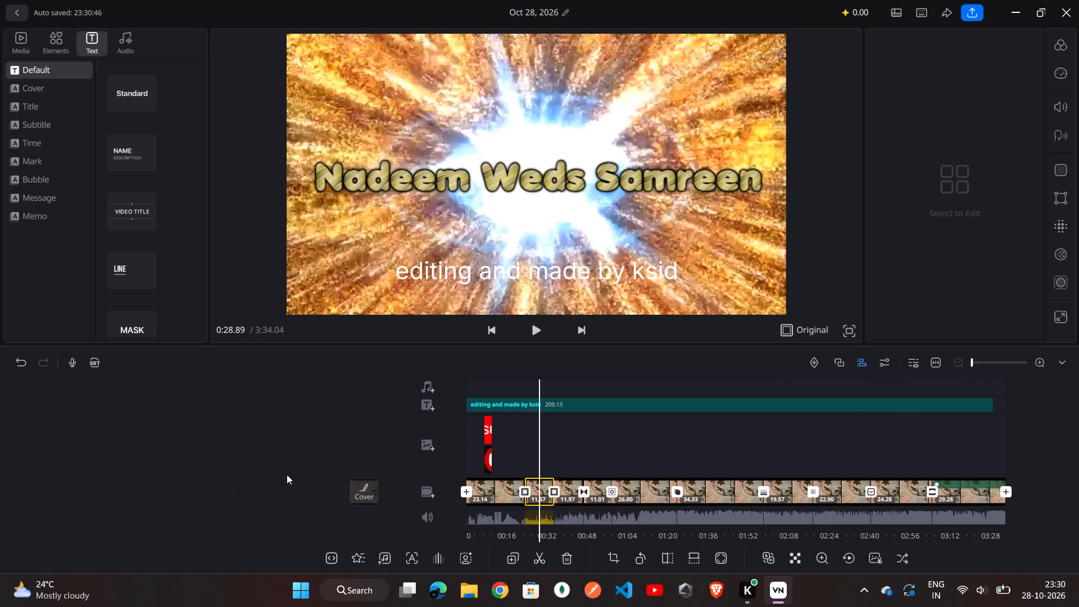
scroll(287, 474, right, 3)
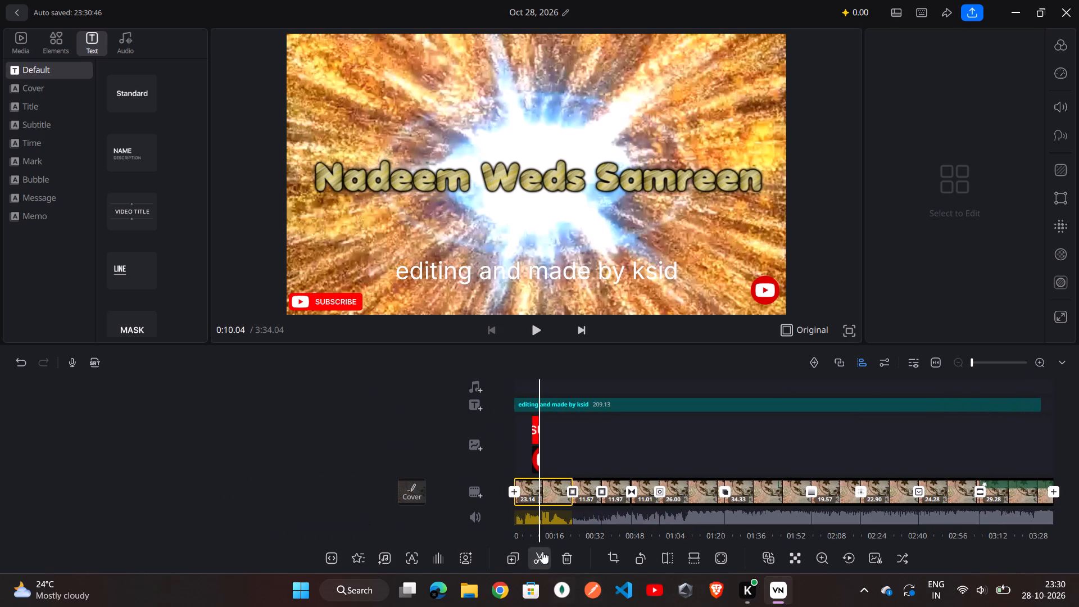
click(434, 554)
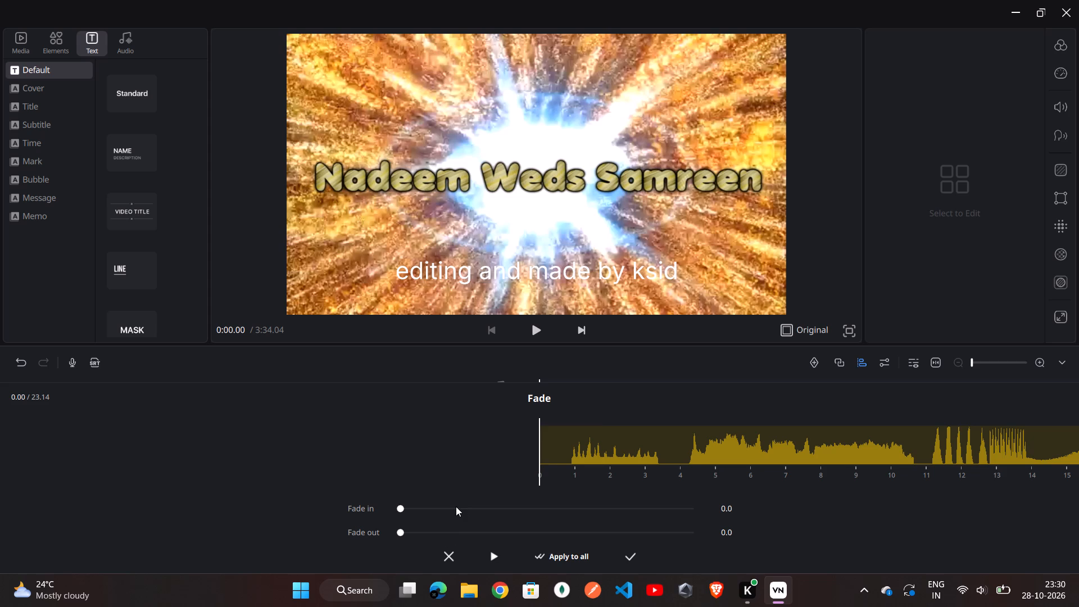
click(456, 506)
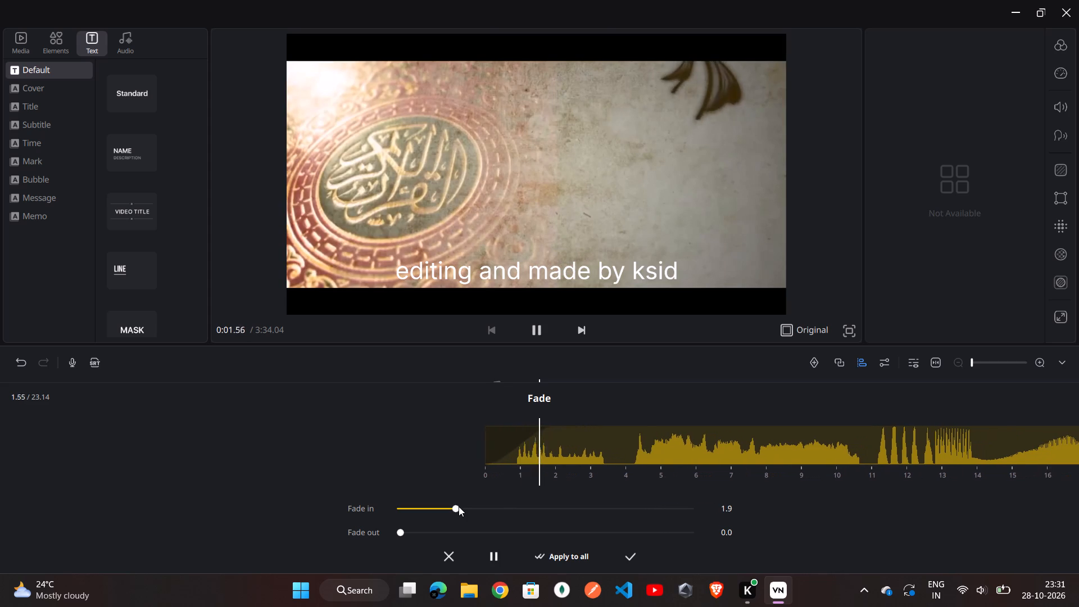
click(499, 512)
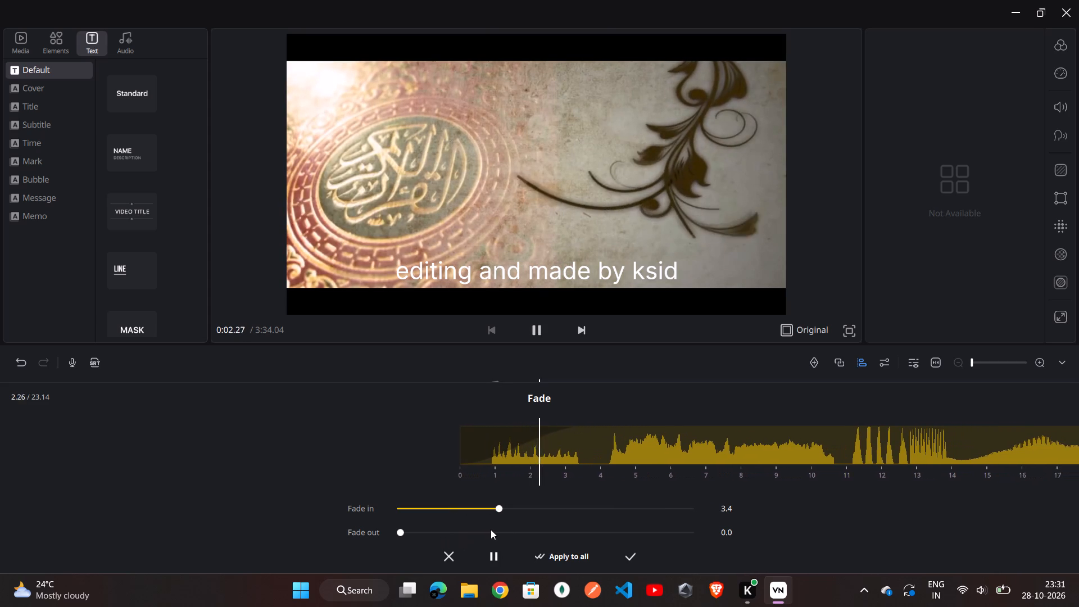
click(496, 532)
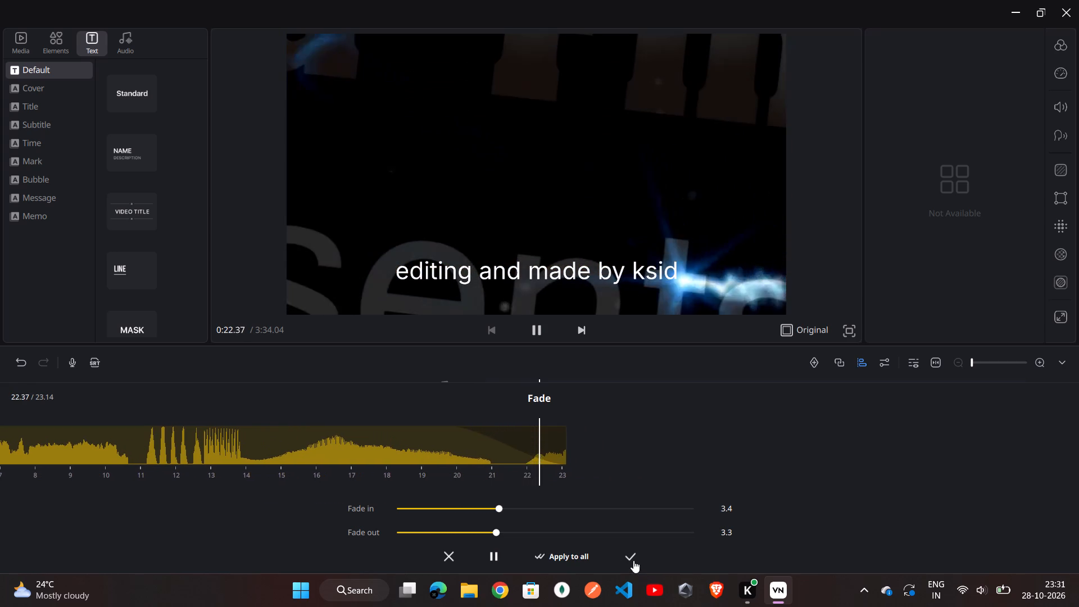
click(631, 558)
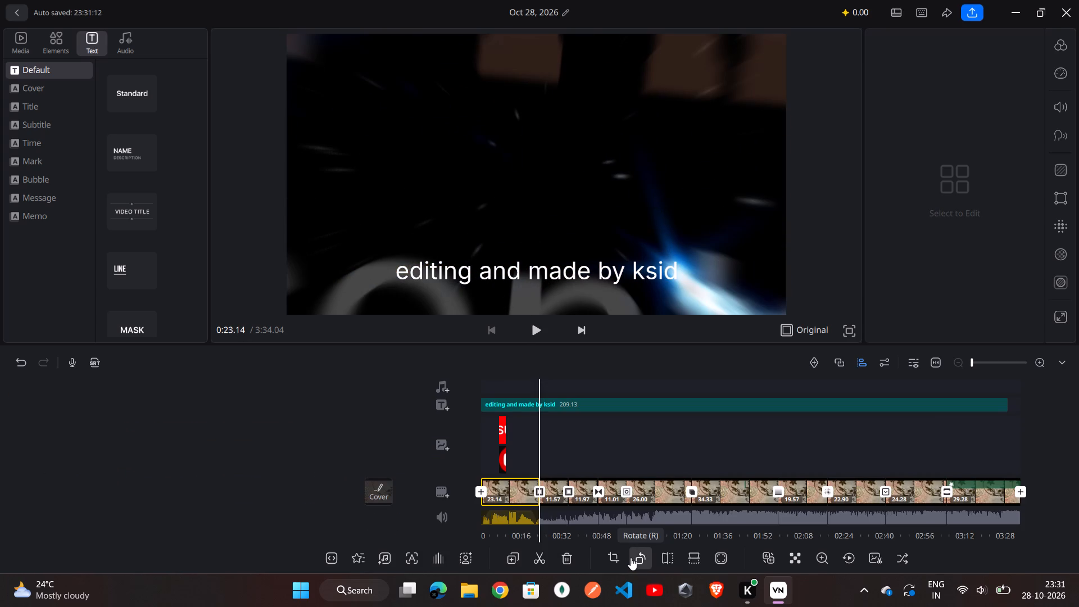
Add keyframes to the 26.00 clip at about 0:59.93 near its start and about 1:18.68 near its end.
scroll(513, 482, right, 4)
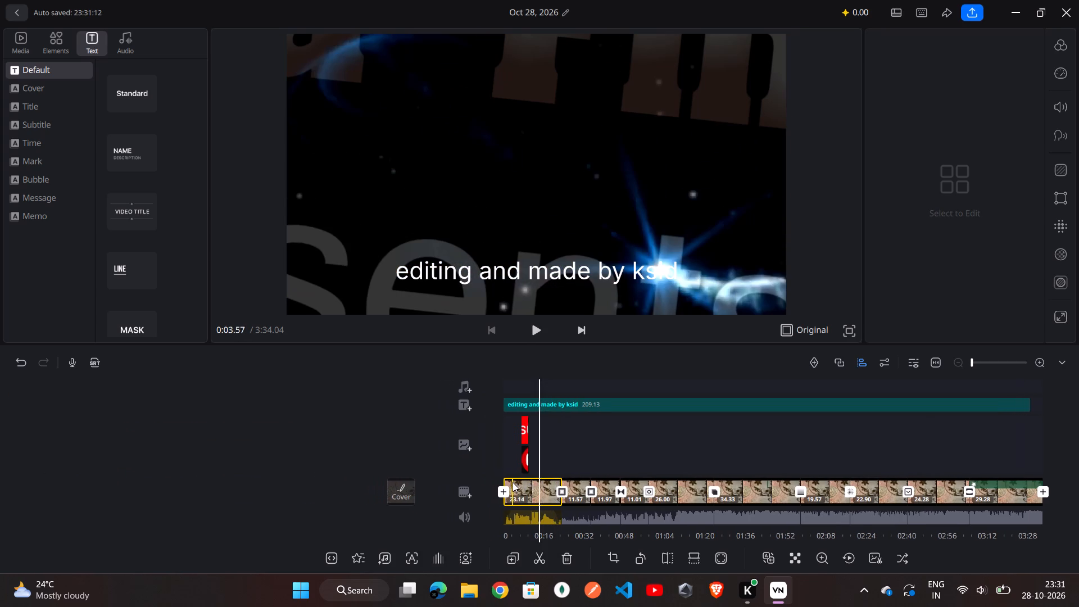
scroll(513, 482, right, 10)
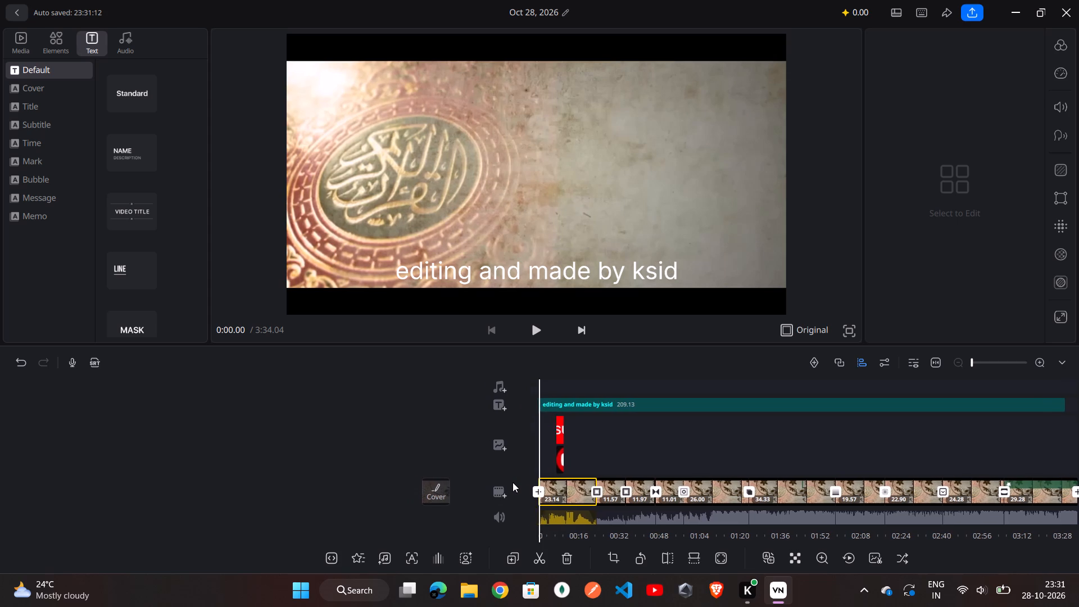
scroll(513, 482, right, 2)
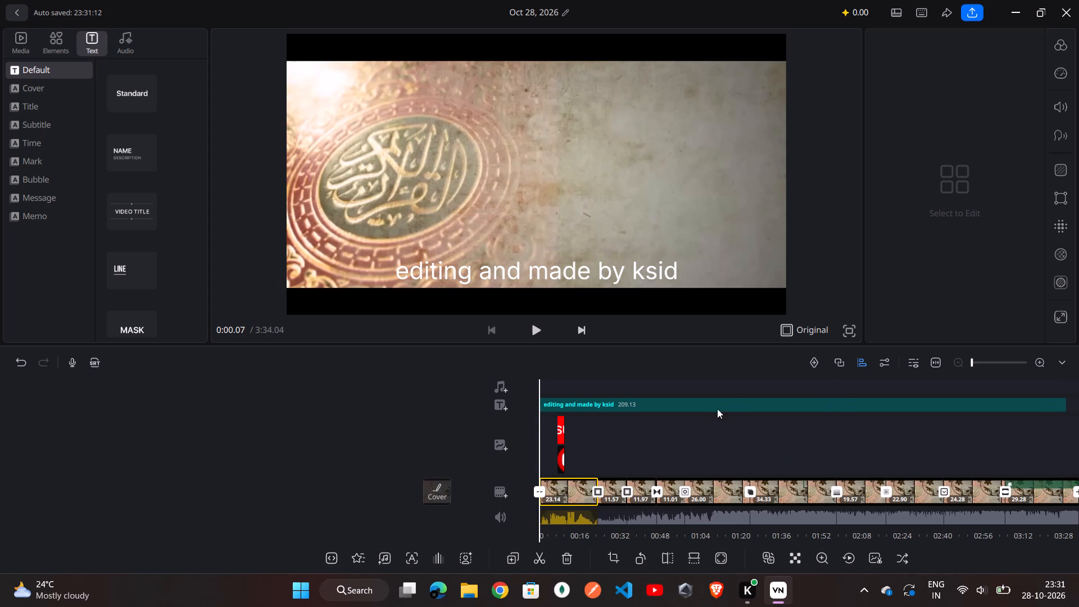
scroll(719, 481, left, 5)
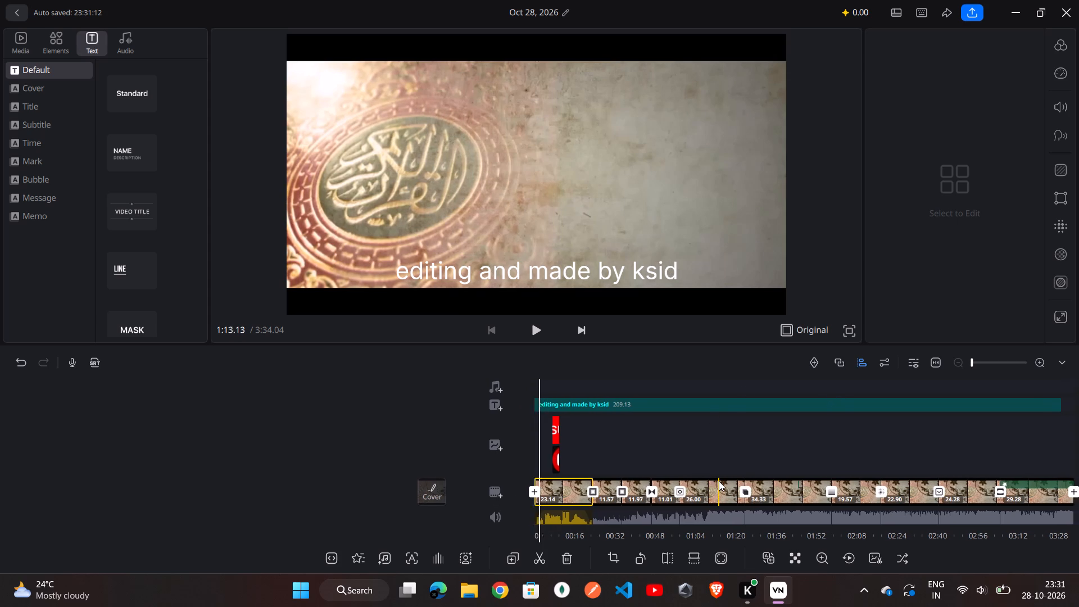
scroll(719, 481, left, 3)
scroll(667, 476, left, 1)
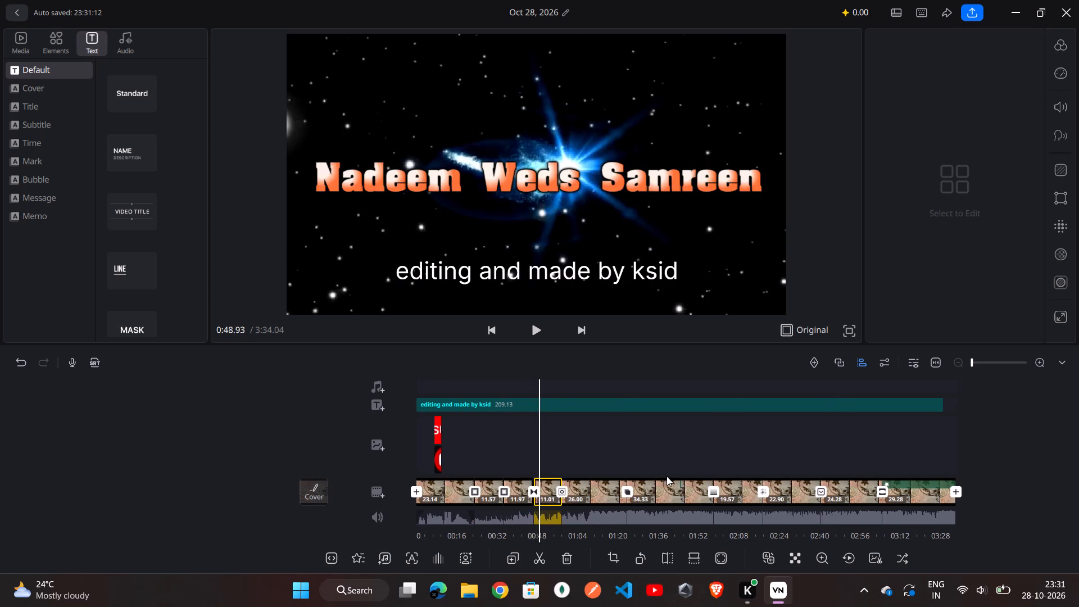
scroll(667, 476, left, 2)
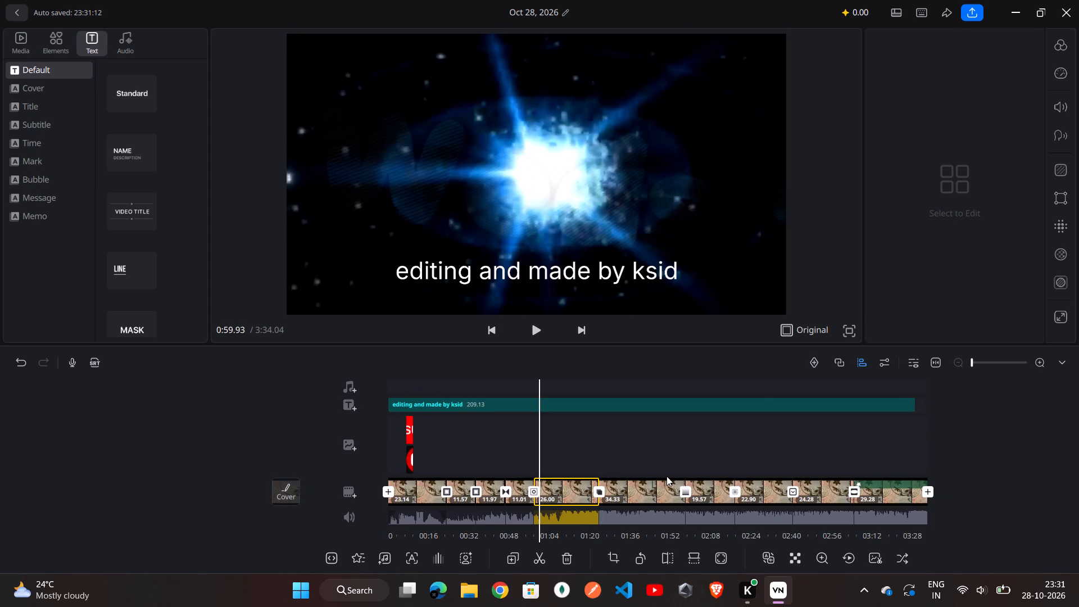
click(813, 359)
scroll(784, 397, left, 2)
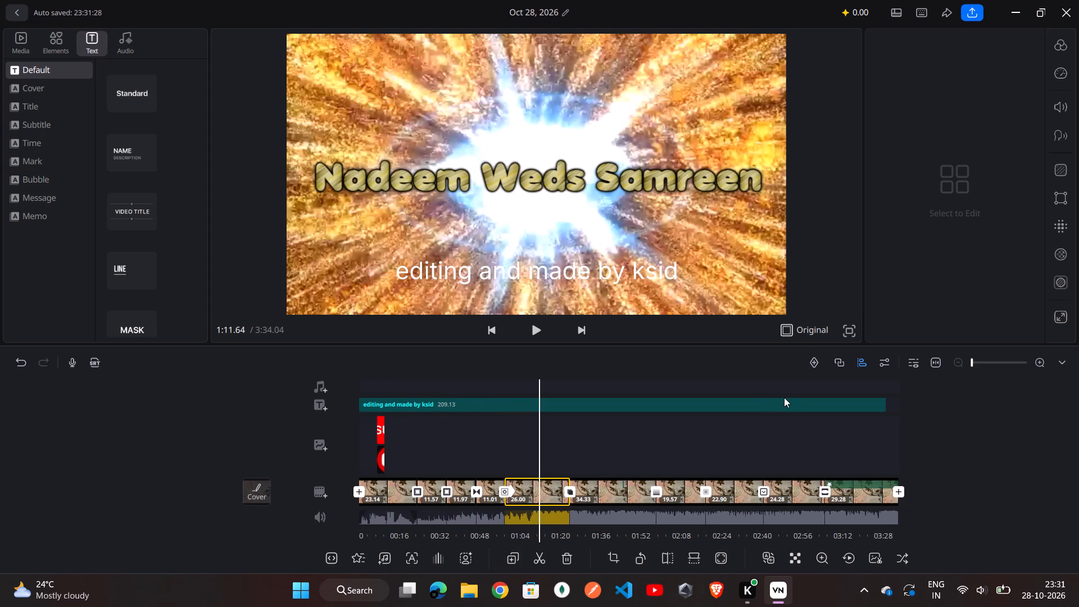
scroll(784, 397, left, 2)
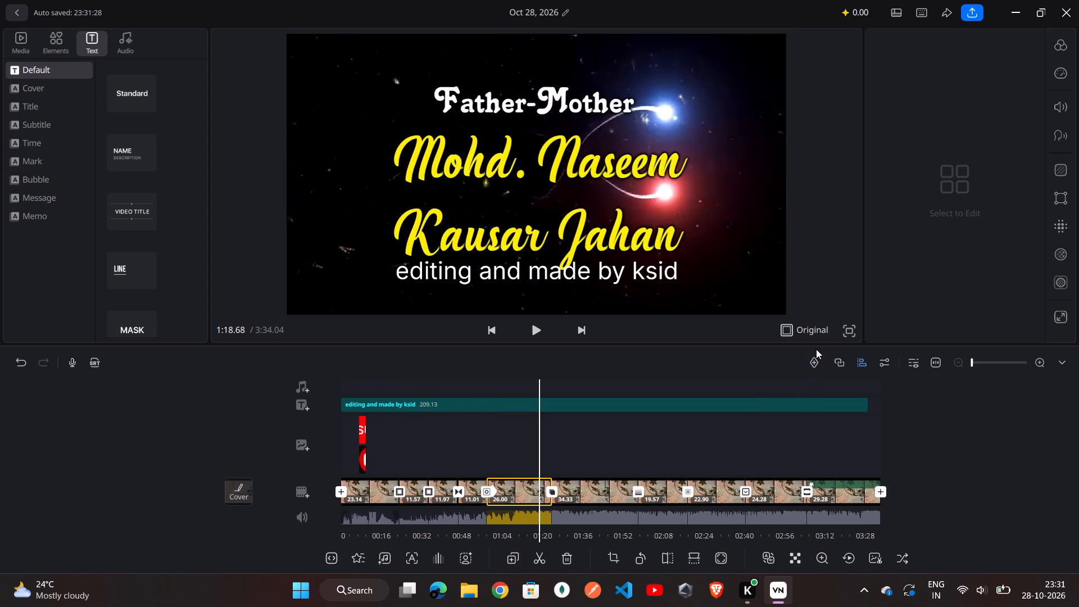
click(814, 361)
click(754, 398)
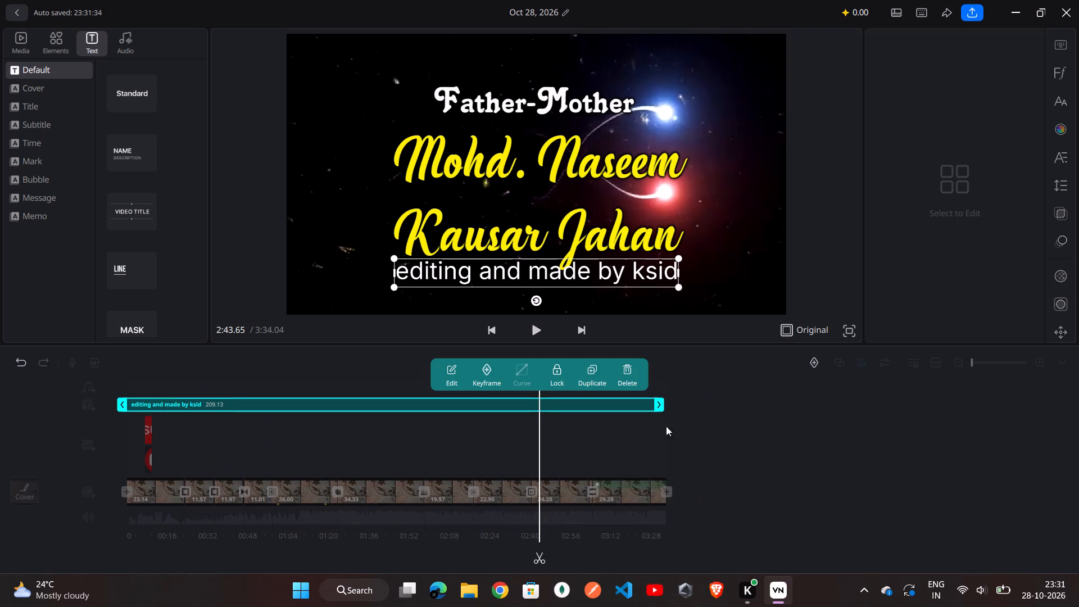
click(654, 436)
Add the basic Vertical opening transition before the first clip, with a duration of 1.3.
scroll(683, 425, right, 1)
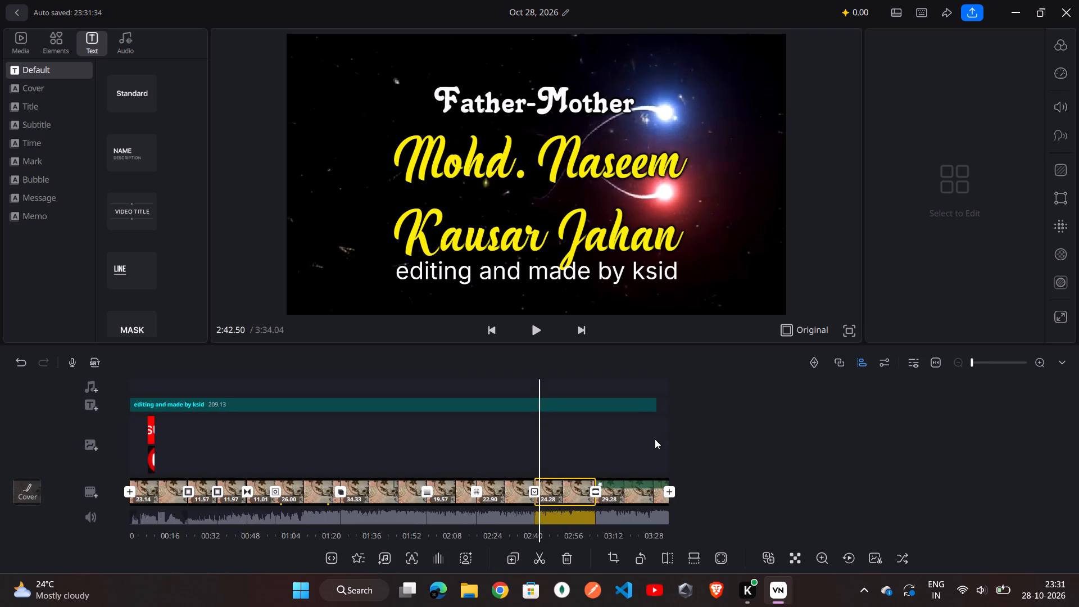
scroll(667, 430, right, 14)
scroll(667, 430, right, 13)
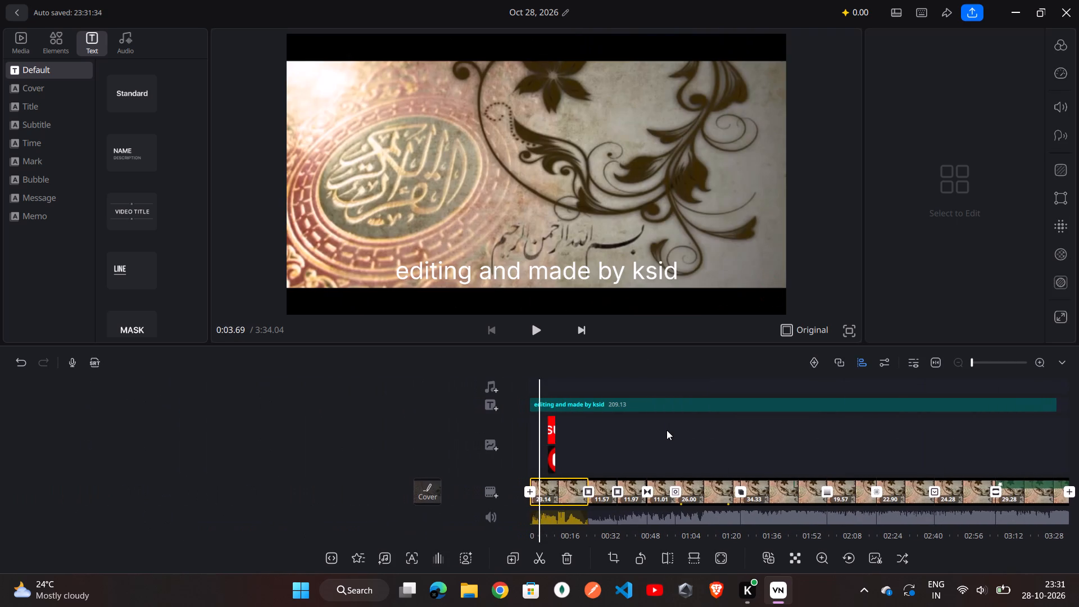
scroll(667, 430, right, 1)
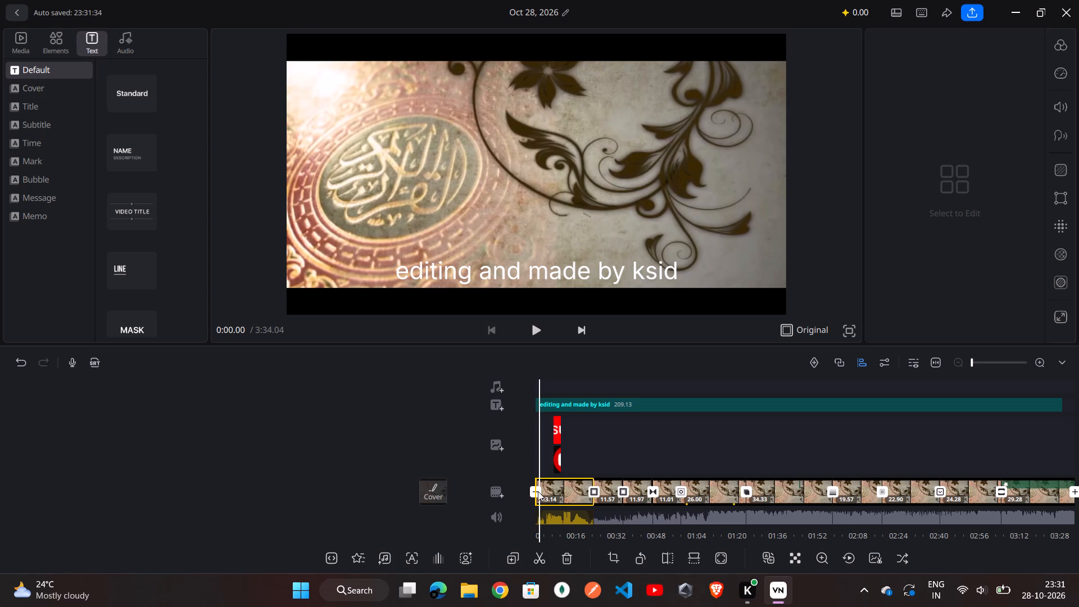
click(538, 491)
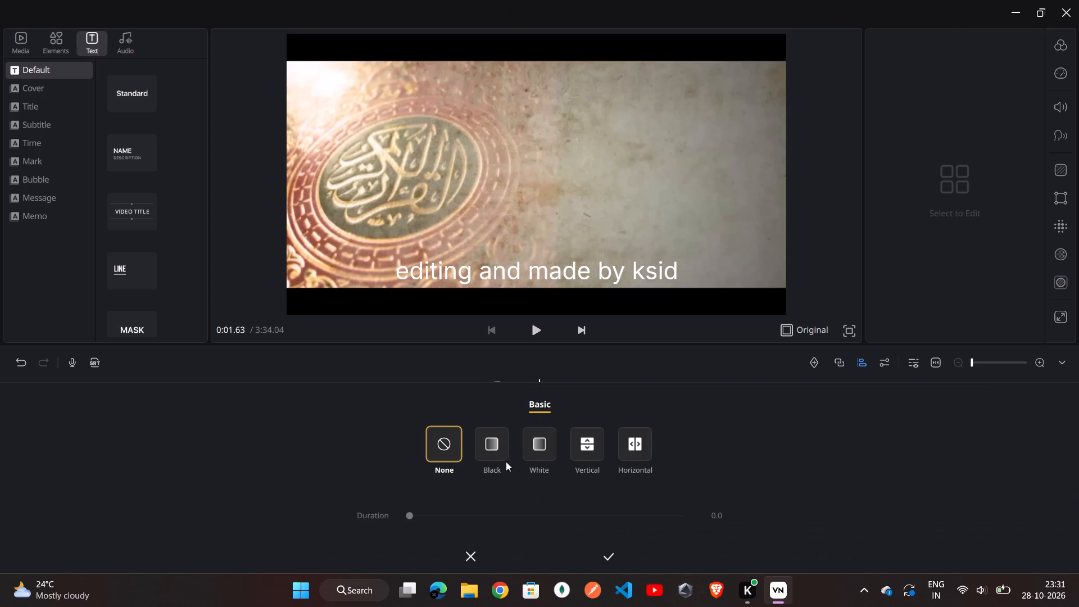
click(497, 441)
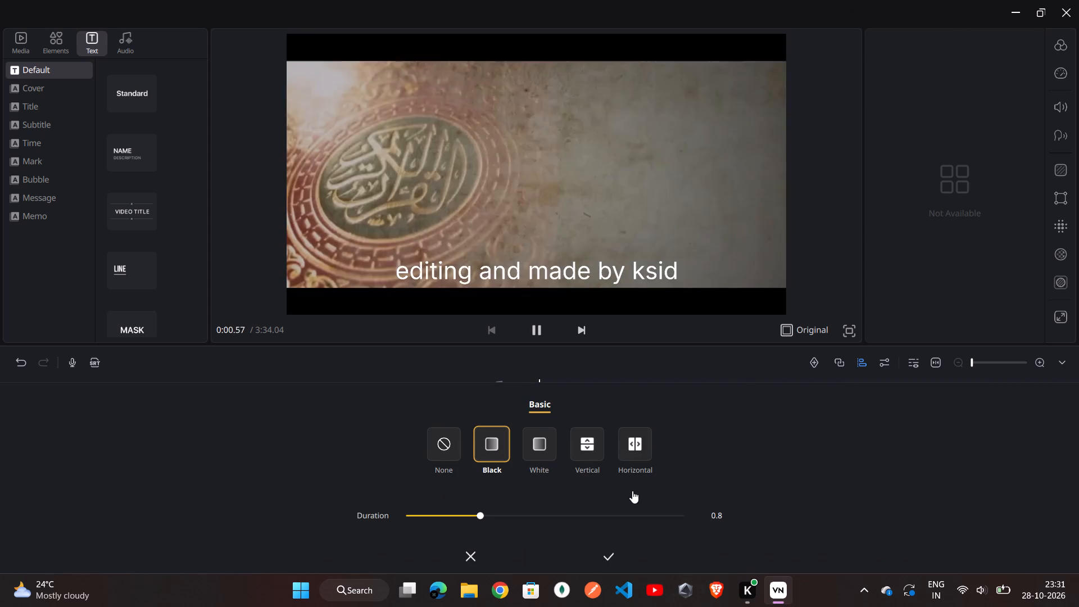
click(584, 461)
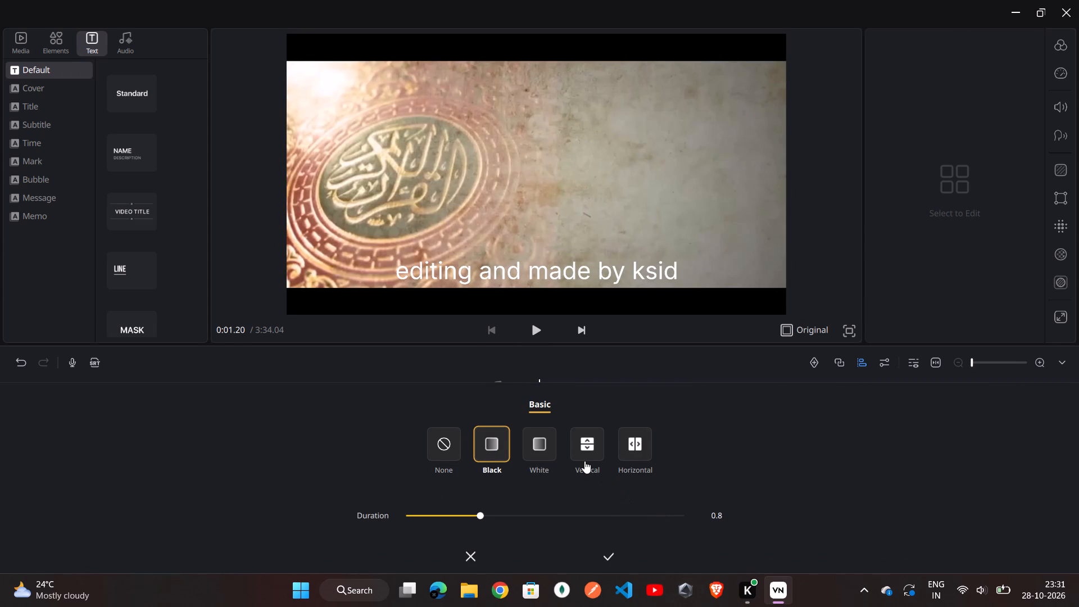
click(535, 513)
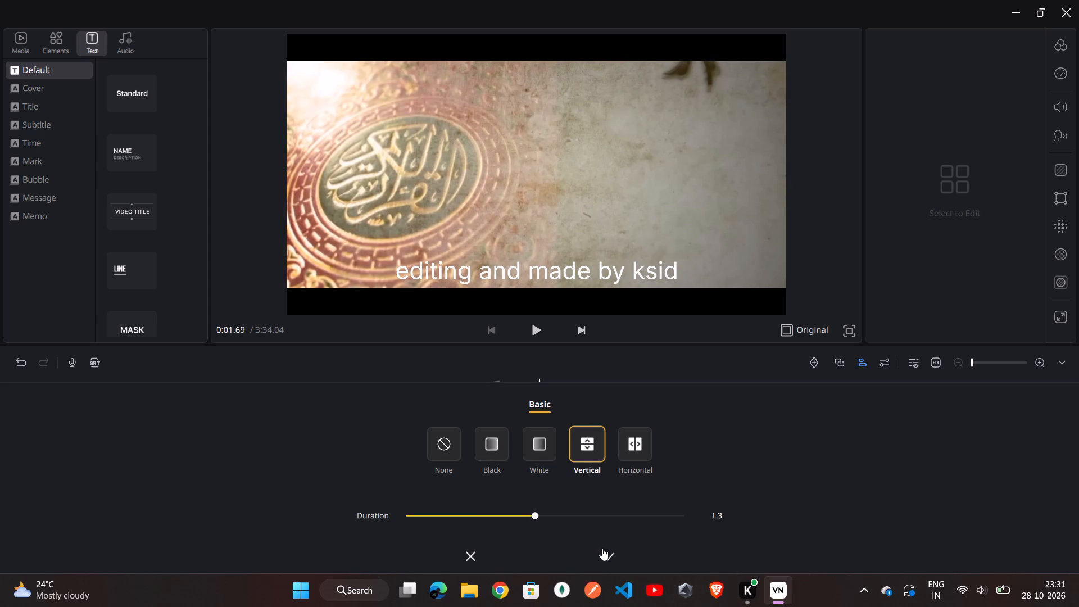
click(602, 548)
Add the basic Horizontal closing transition after the last clip, with a duration of 1.3.
scroll(682, 502, left, 11)
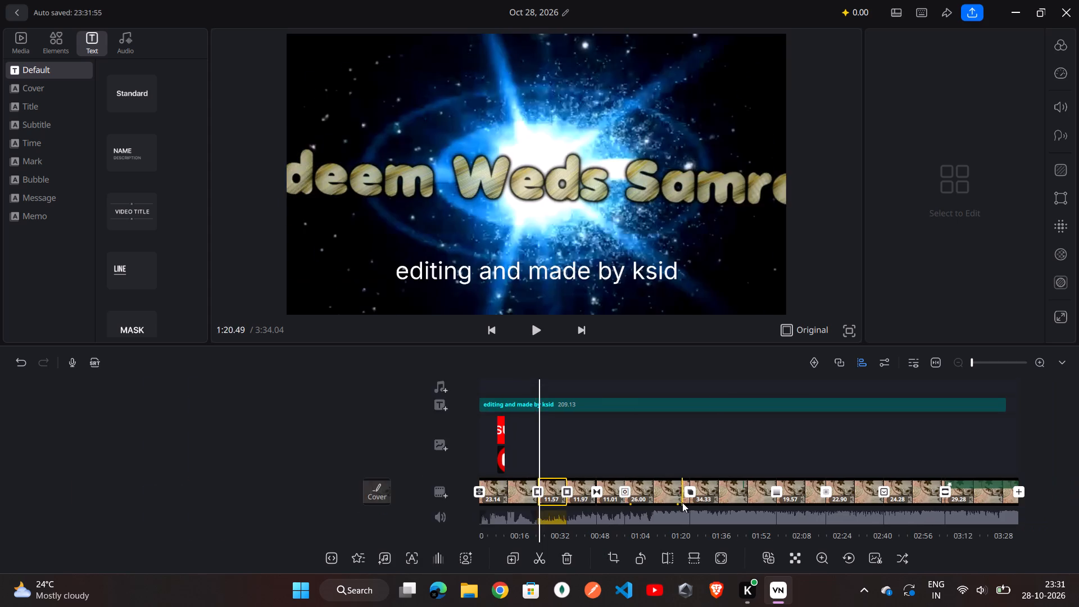
scroll(682, 502, left, 12)
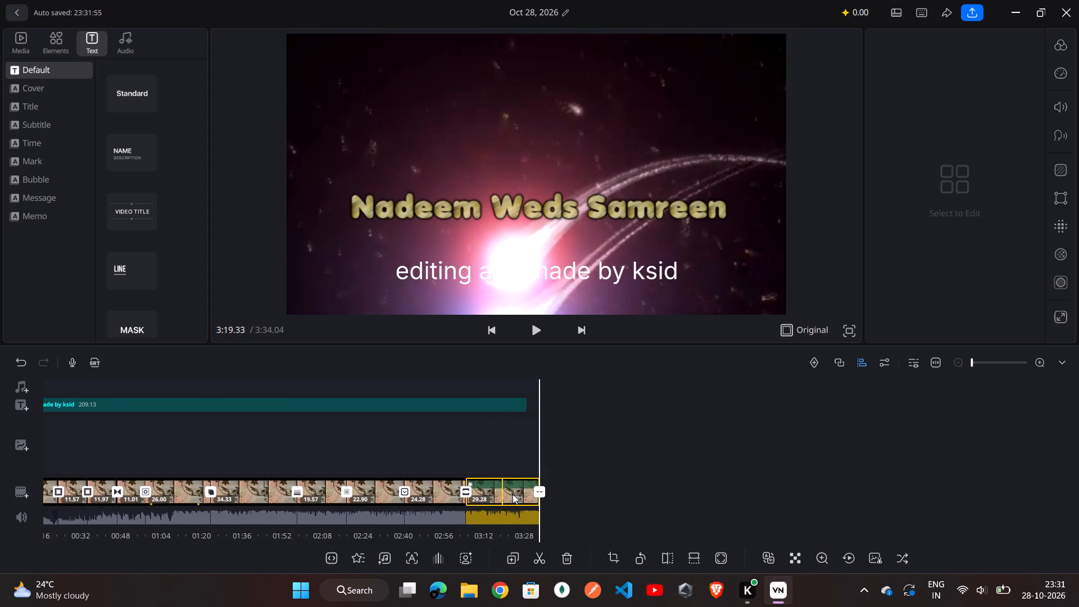
click(536, 490)
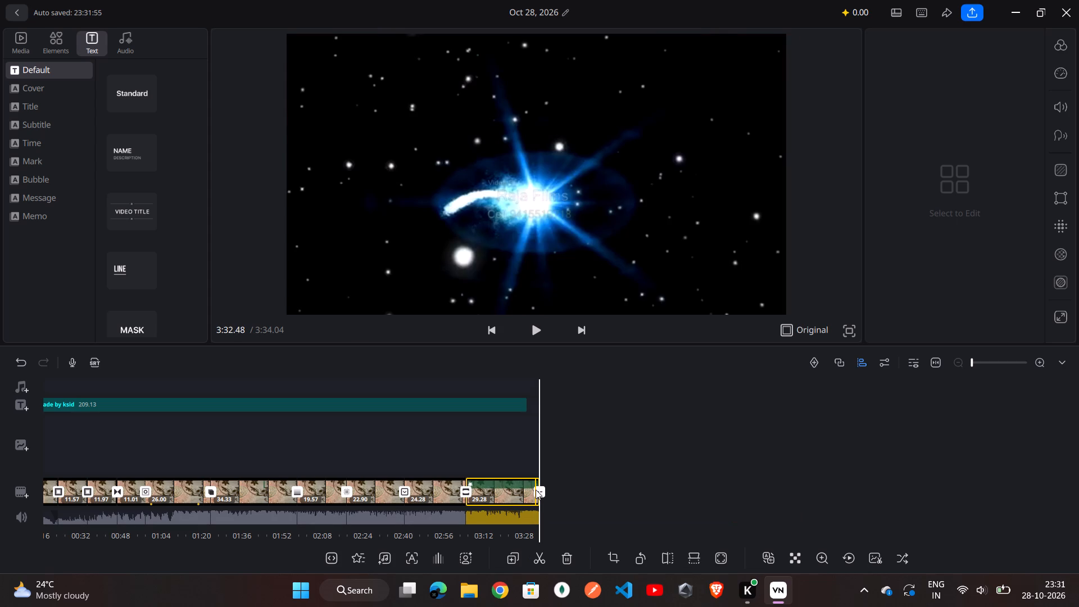
click(536, 490)
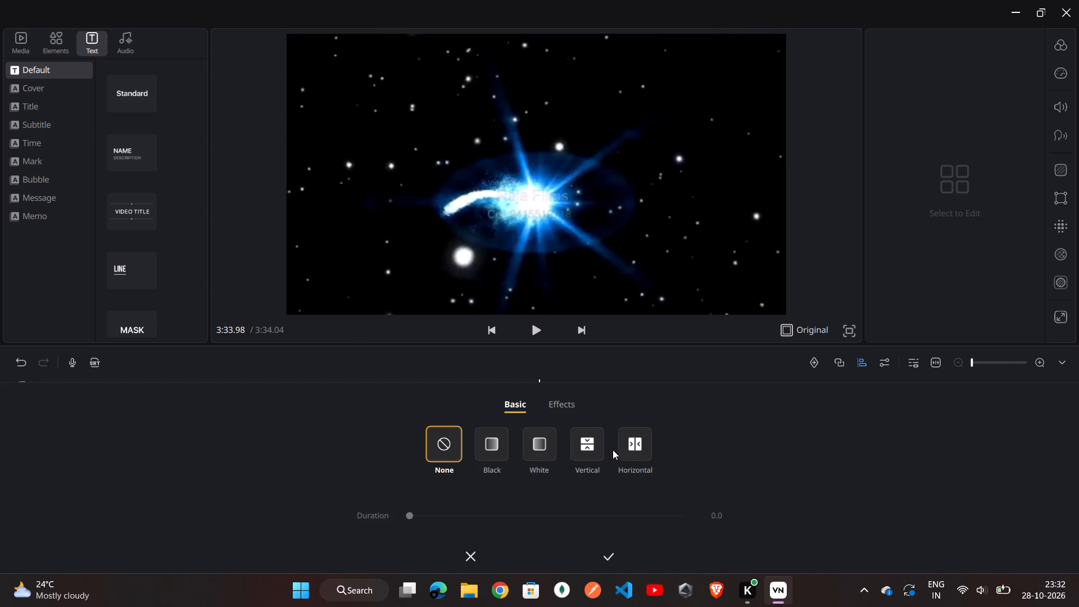
click(623, 445)
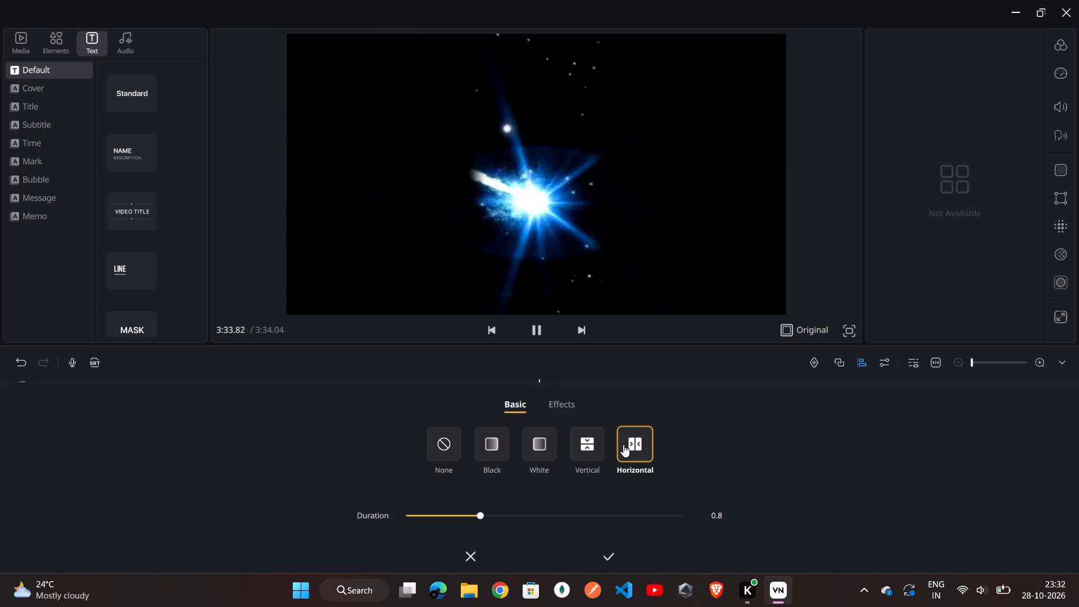
click(542, 514)
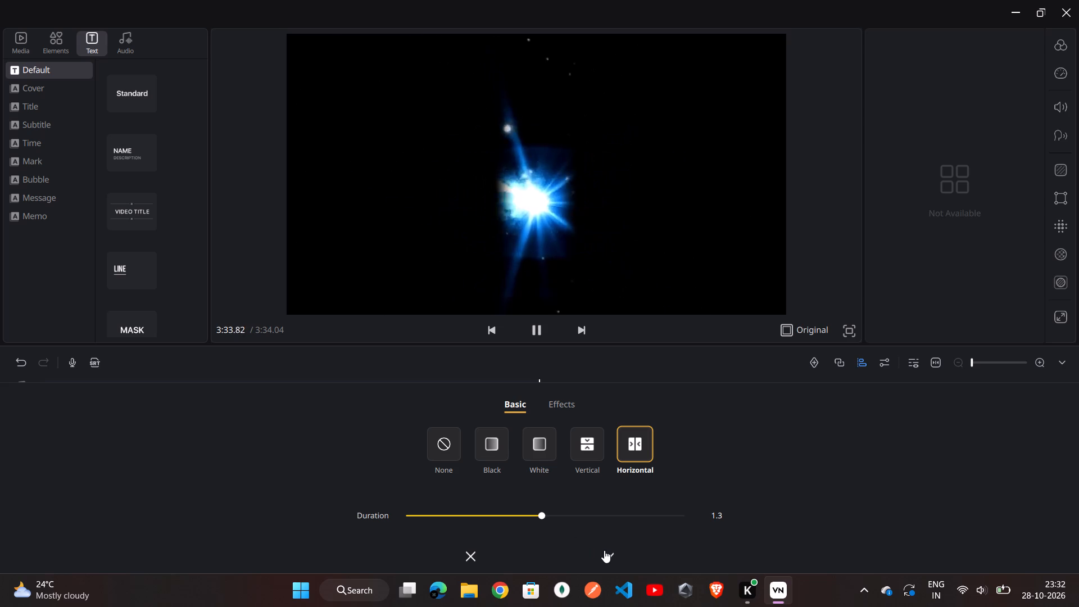
click(604, 550)
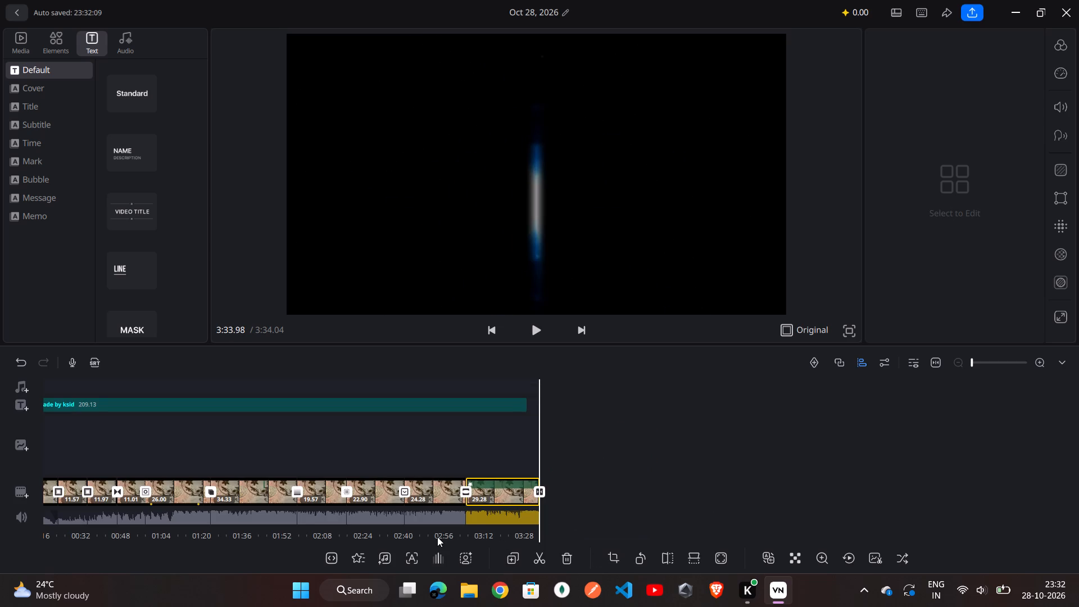
Split the 26.00 clip that carries the keyframes at about 1:07.72.
scroll(437, 537, right, 13)
scroll(437, 537, right, 11)
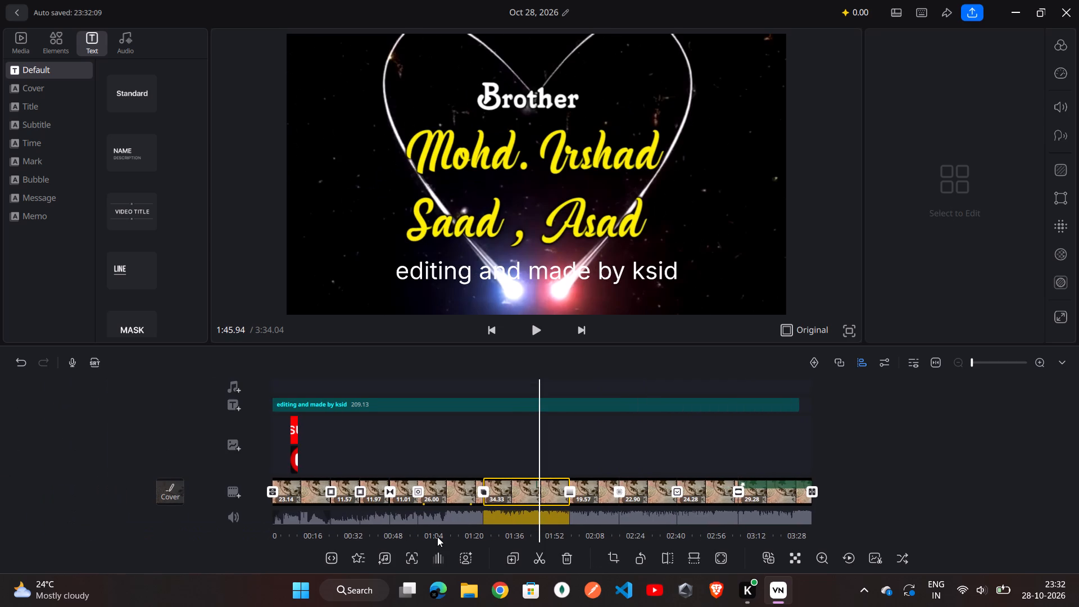
scroll(437, 537, right, 9)
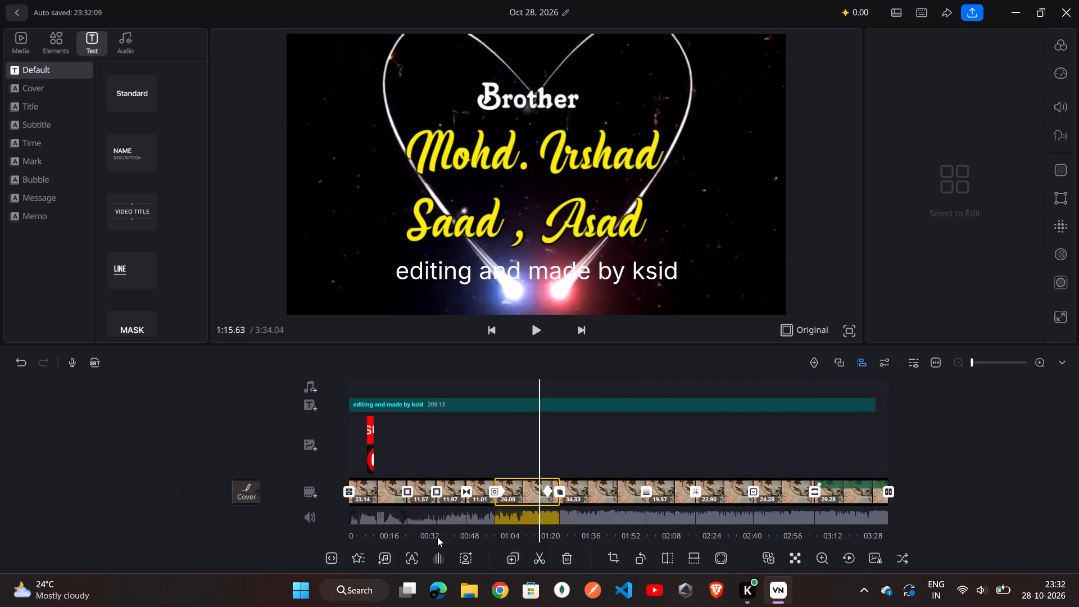
scroll(437, 537, right, 5)
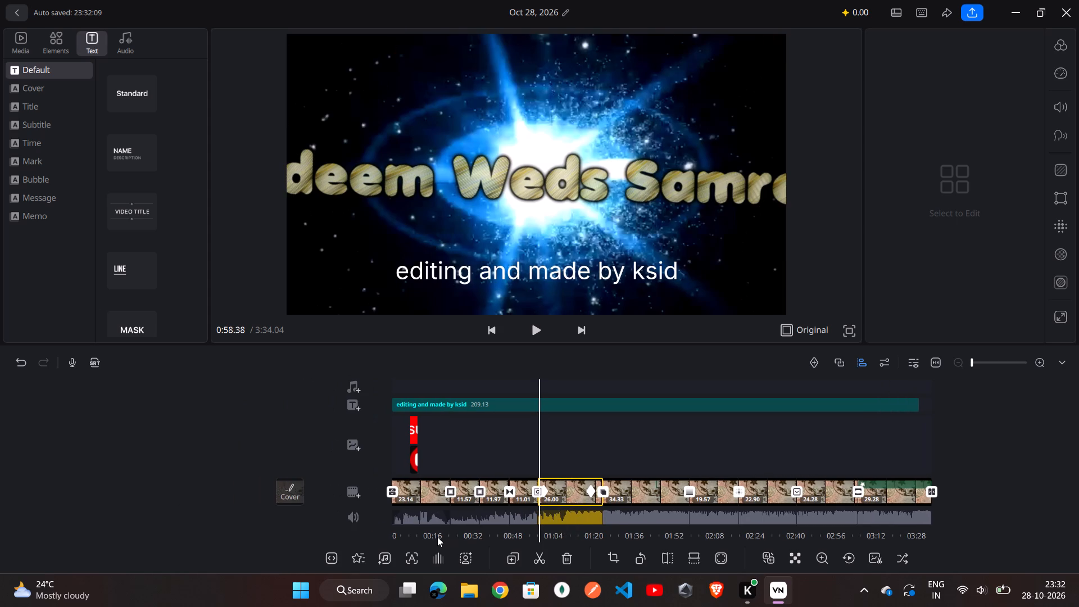
scroll(437, 537, right, 3)
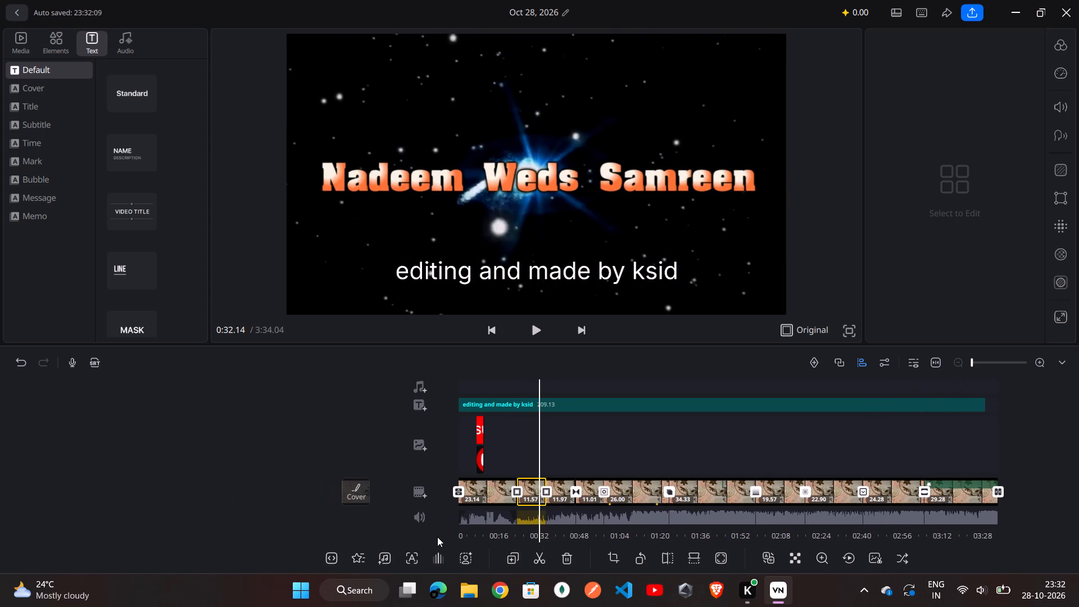
scroll(437, 537, right, 4)
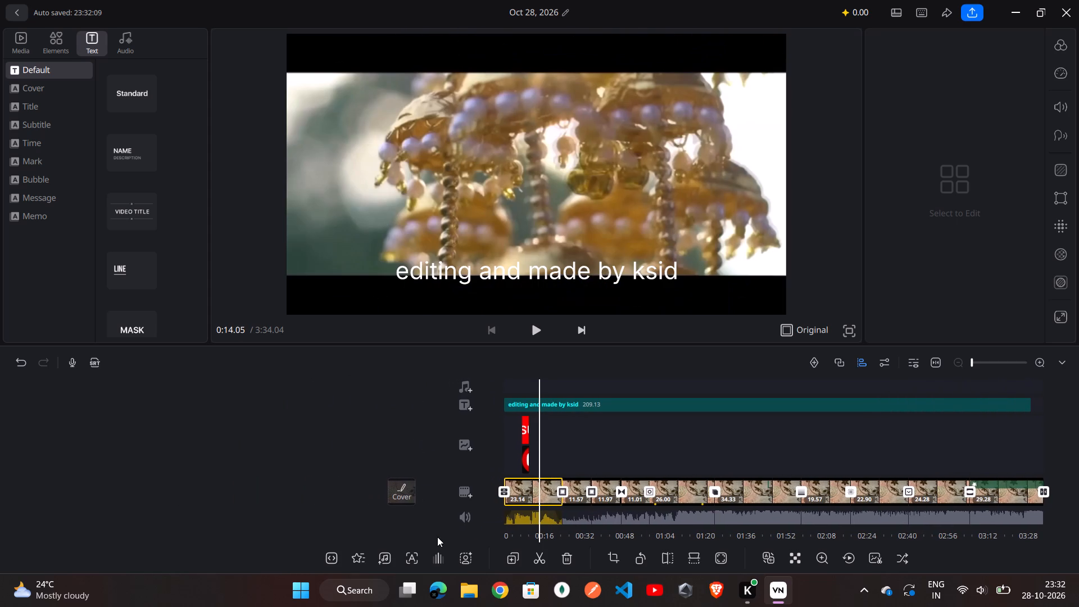
scroll(597, 512, left, 2)
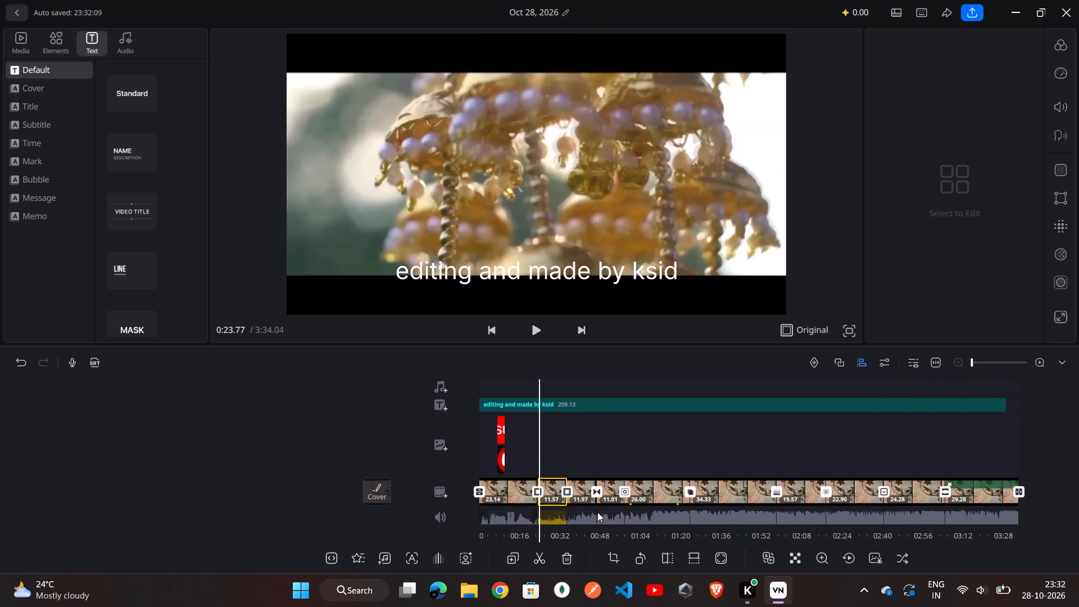
scroll(597, 512, left, 2)
click(633, 486)
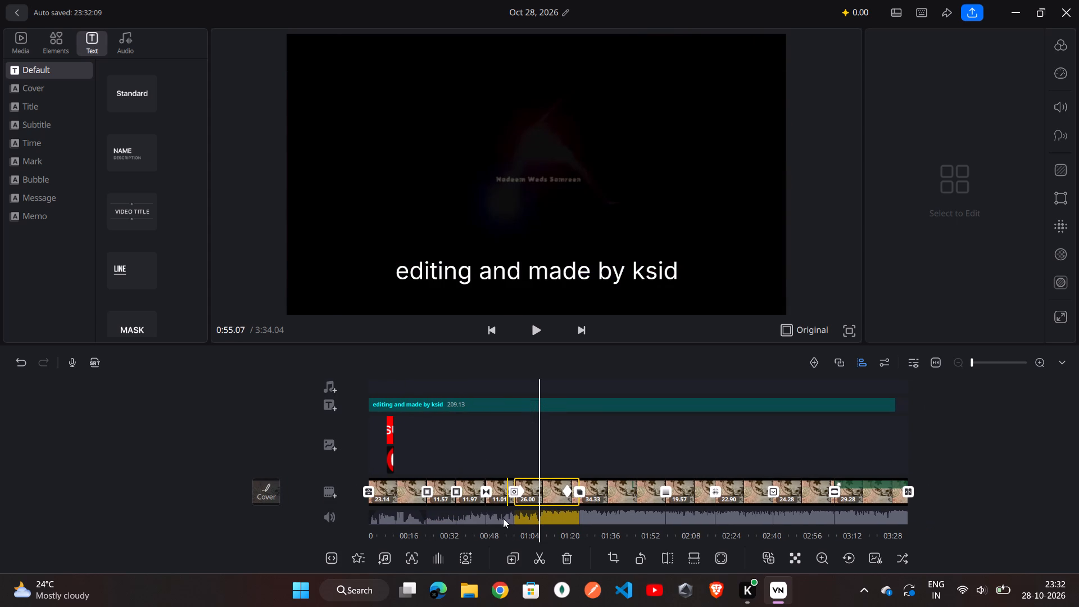
click(538, 557)
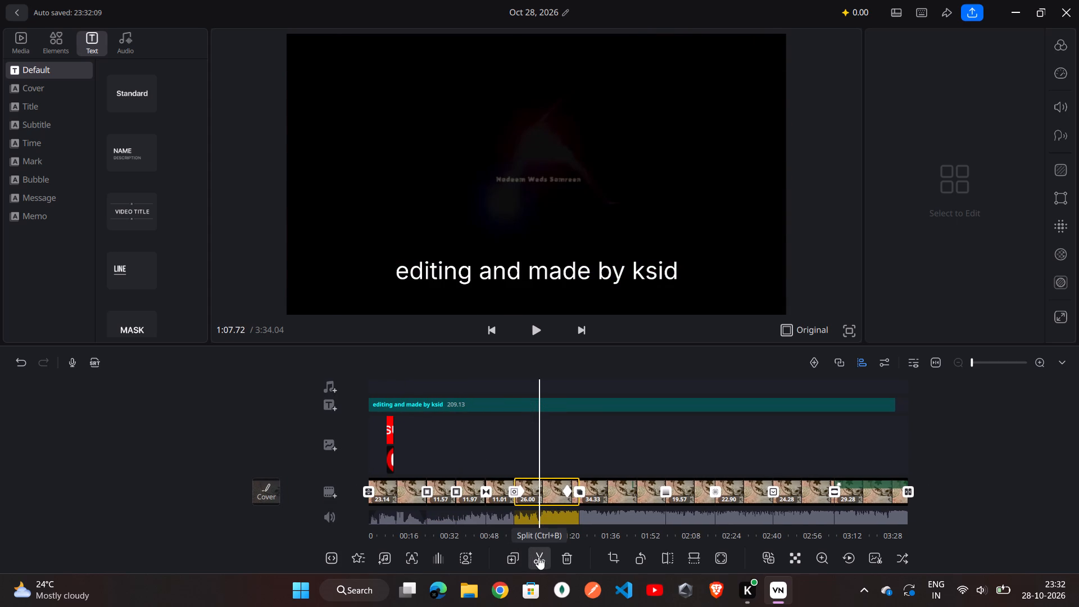
Duplicate the first part of the split clip twice, keeping the copies directly after it.
click(515, 560)
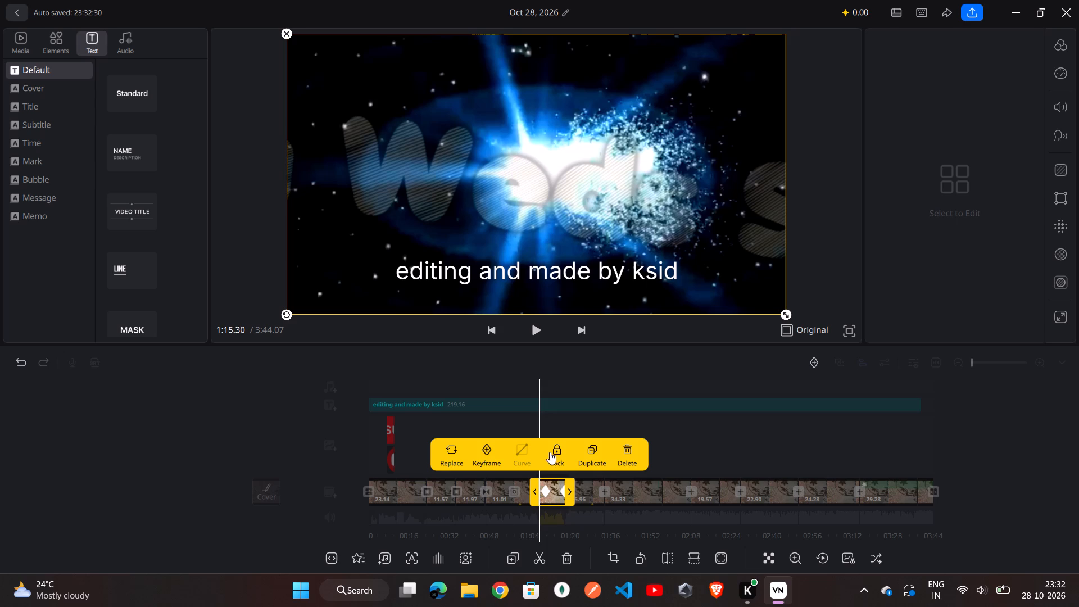
click(514, 552)
click(651, 440)
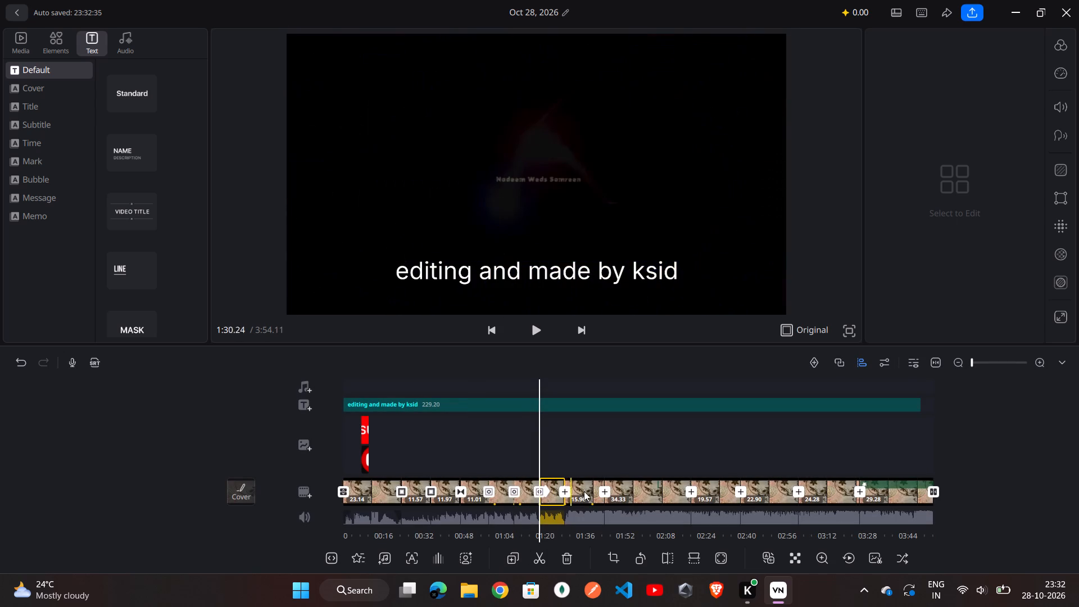
Replace the Blink transition before the last clip (29.28) with the basic Light transition, with a duration of 2.6.
click(583, 491)
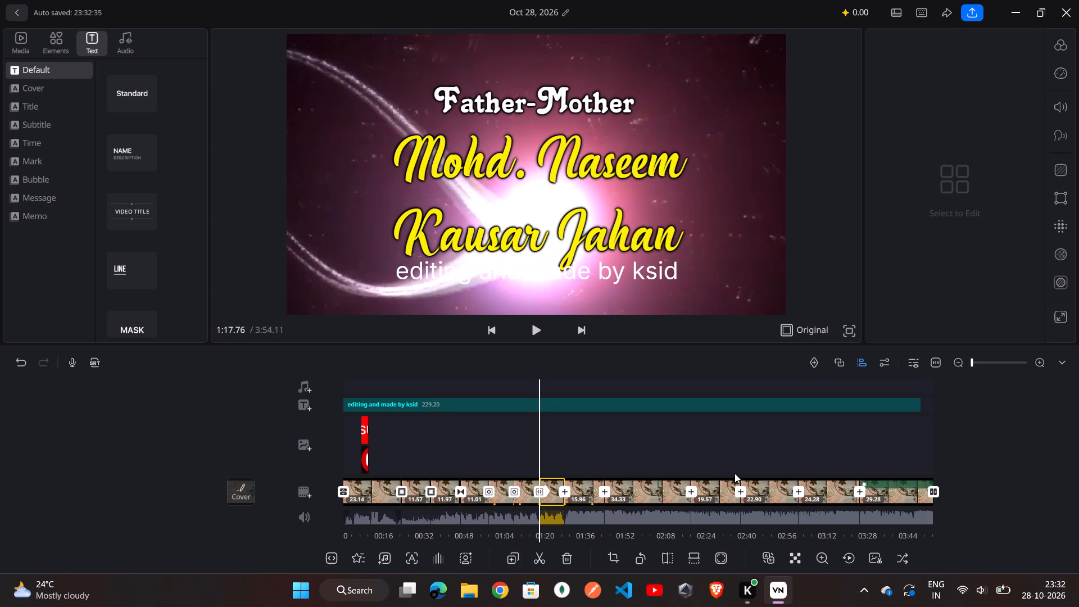
click(704, 491)
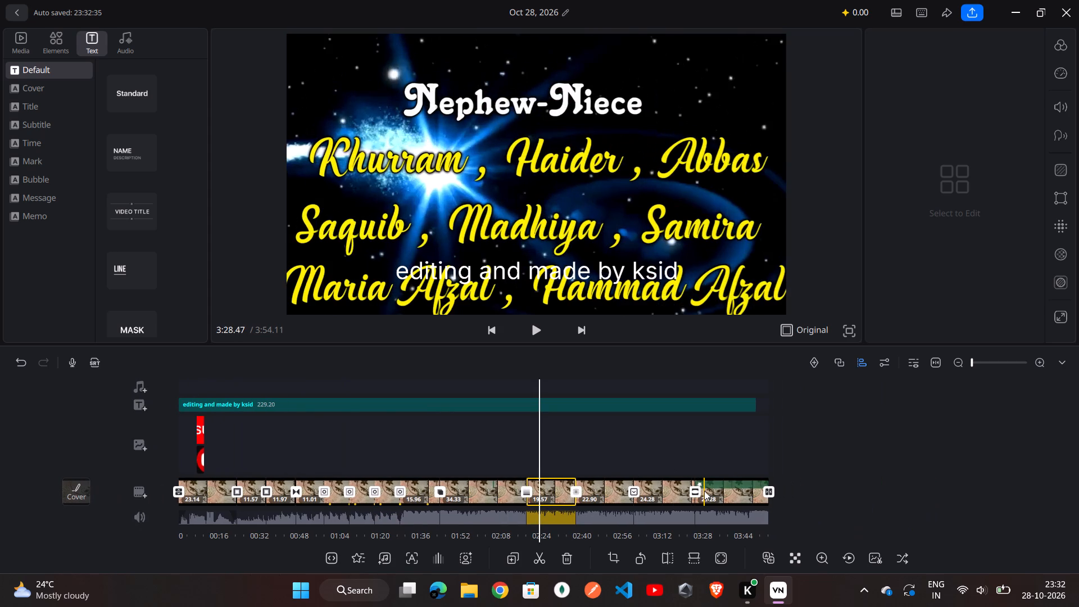
click(679, 497)
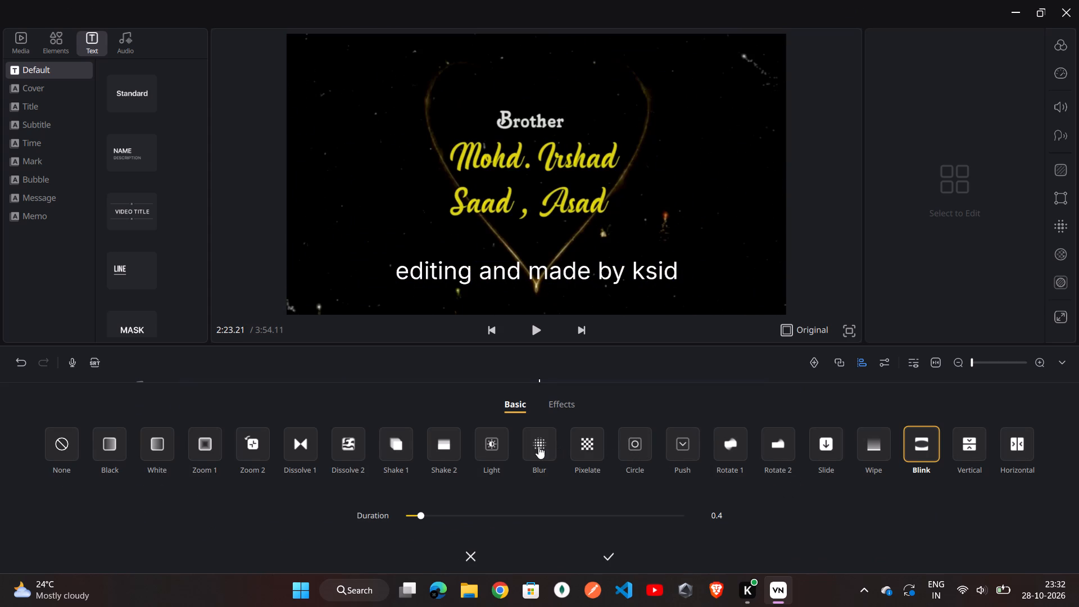
click(490, 447)
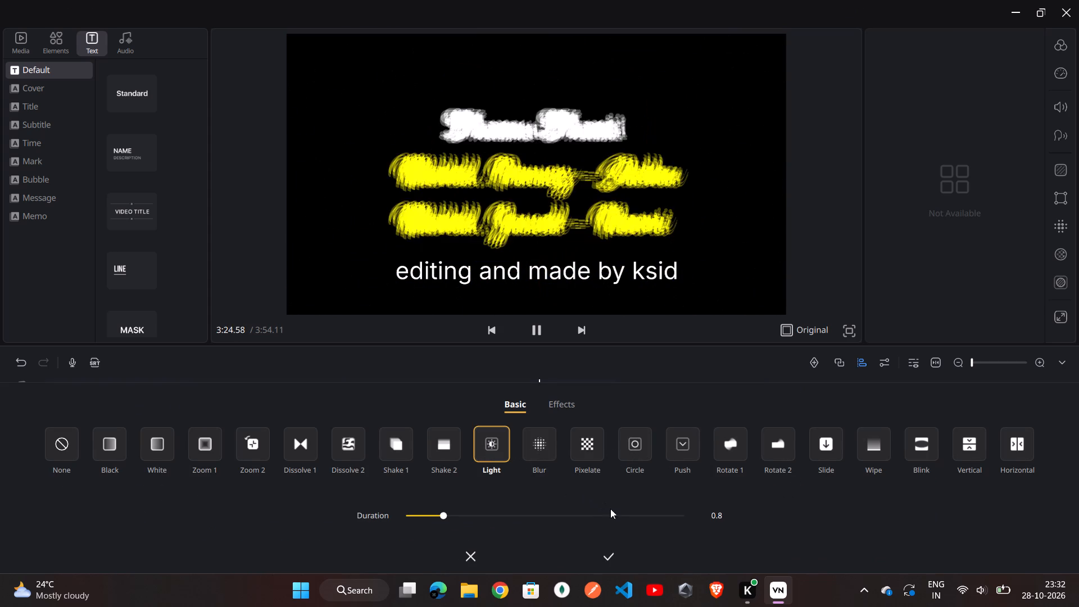
click(545, 514)
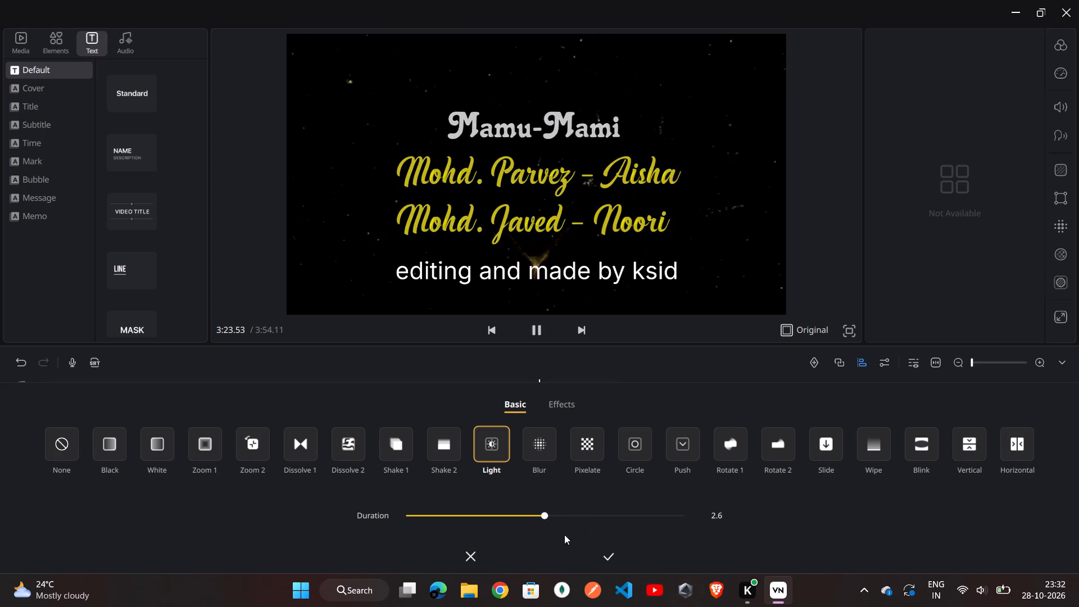
click(612, 554)
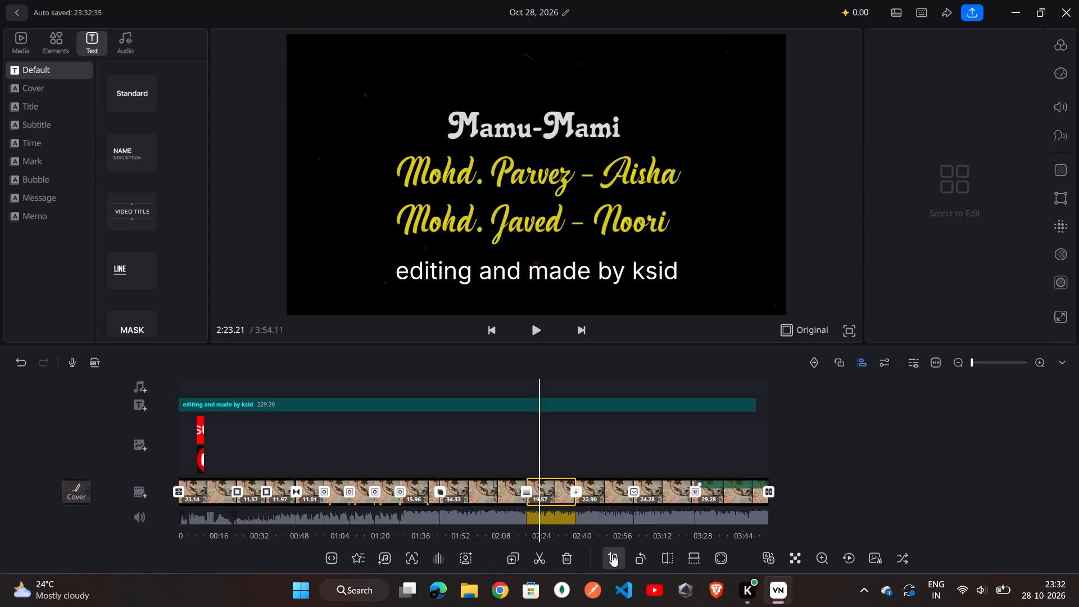
Replace the Circle transition between the split clip's first part and its first copy with basic Shake 1, with a duration of 2.3.
scroll(407, 482, right, 5)
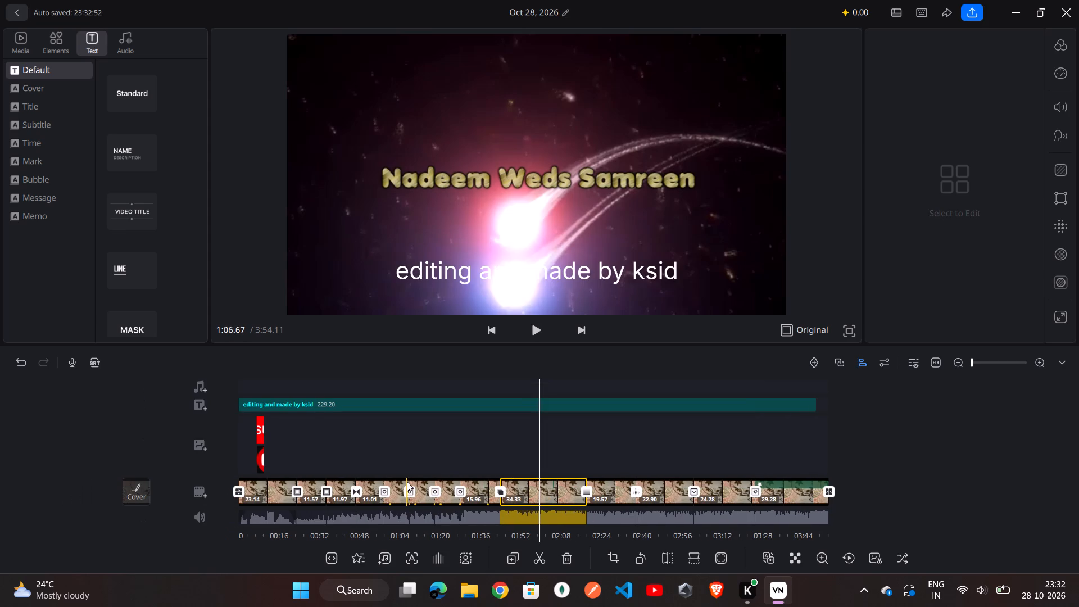
click(472, 460)
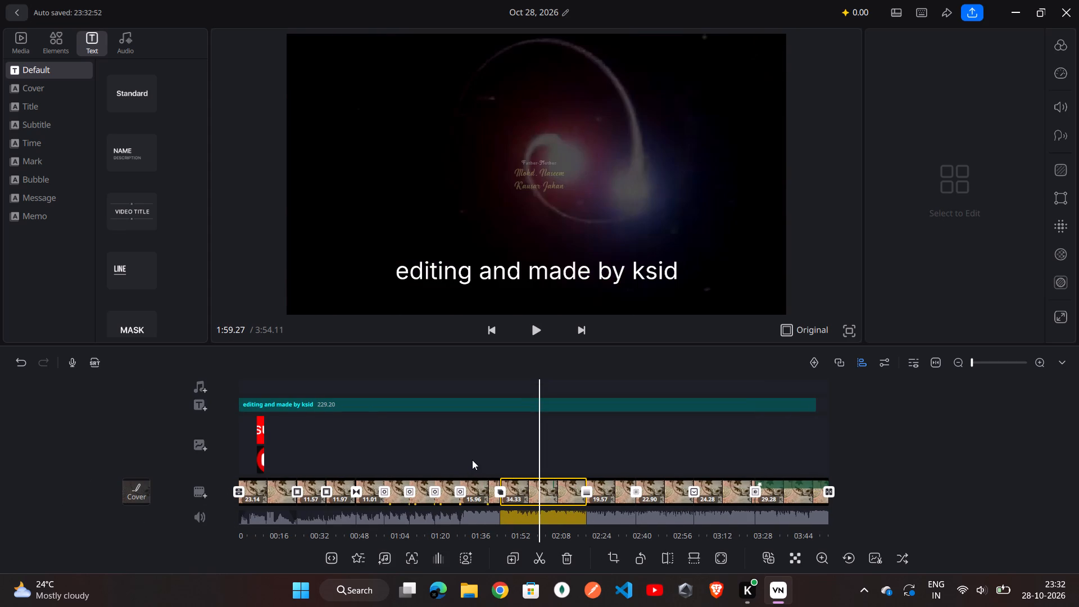
scroll(472, 460, right, 10)
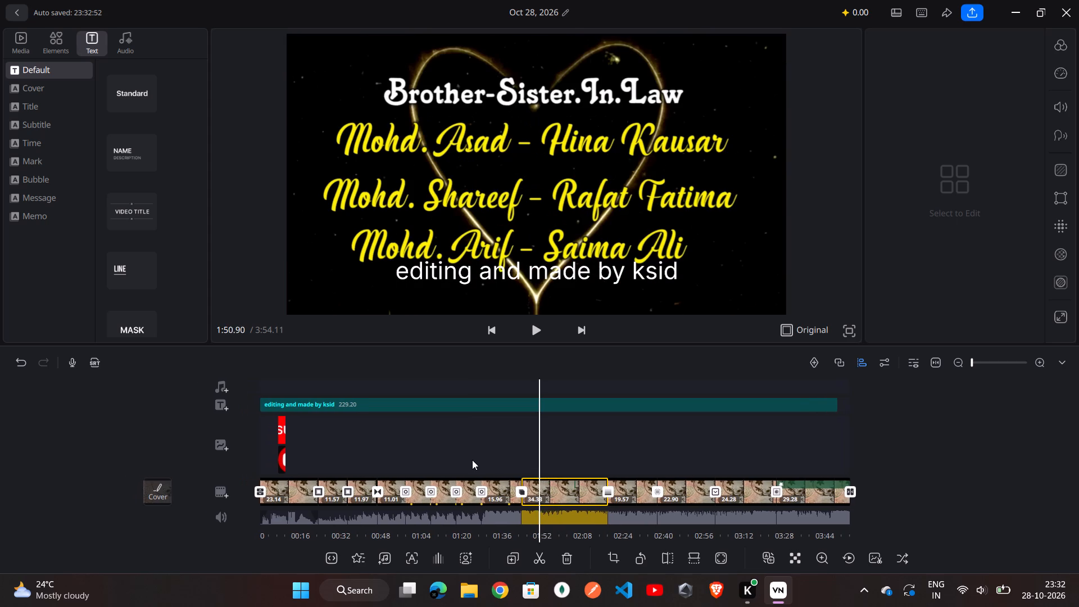
scroll(472, 460, right, 9)
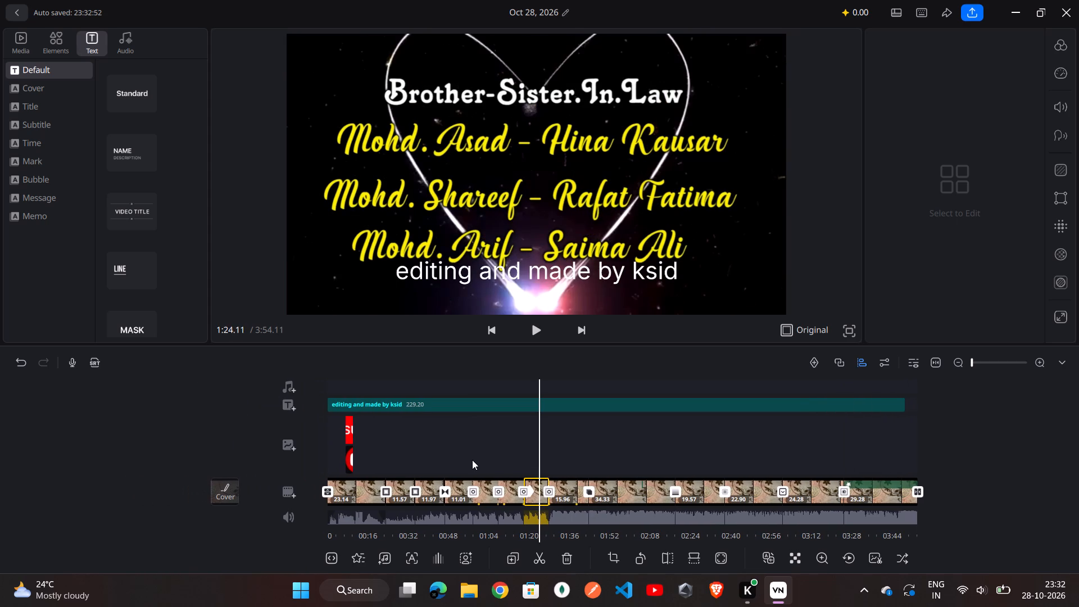
click(488, 491)
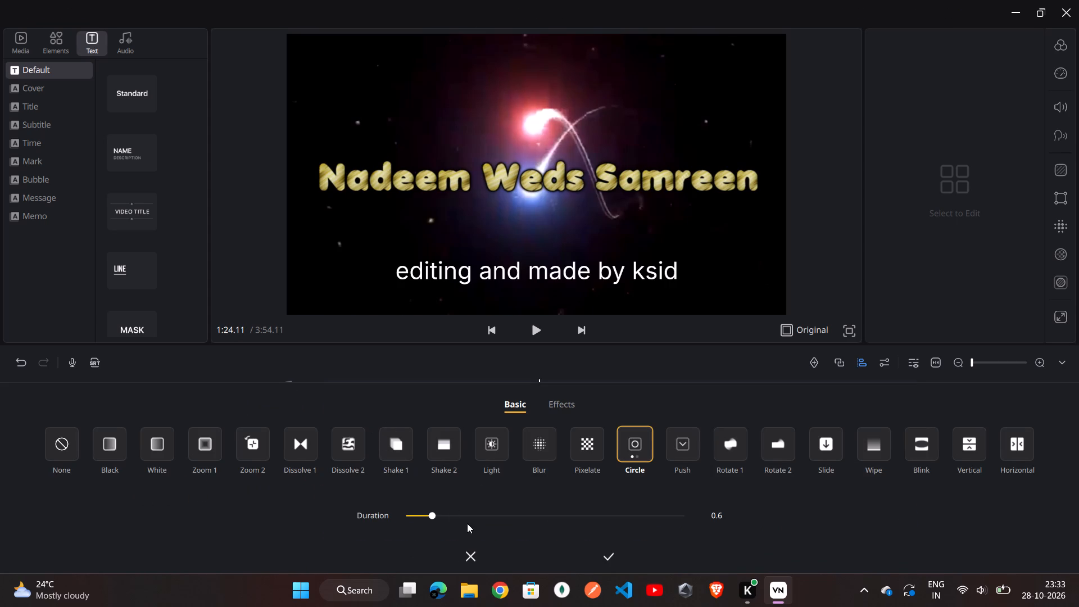
click(396, 451)
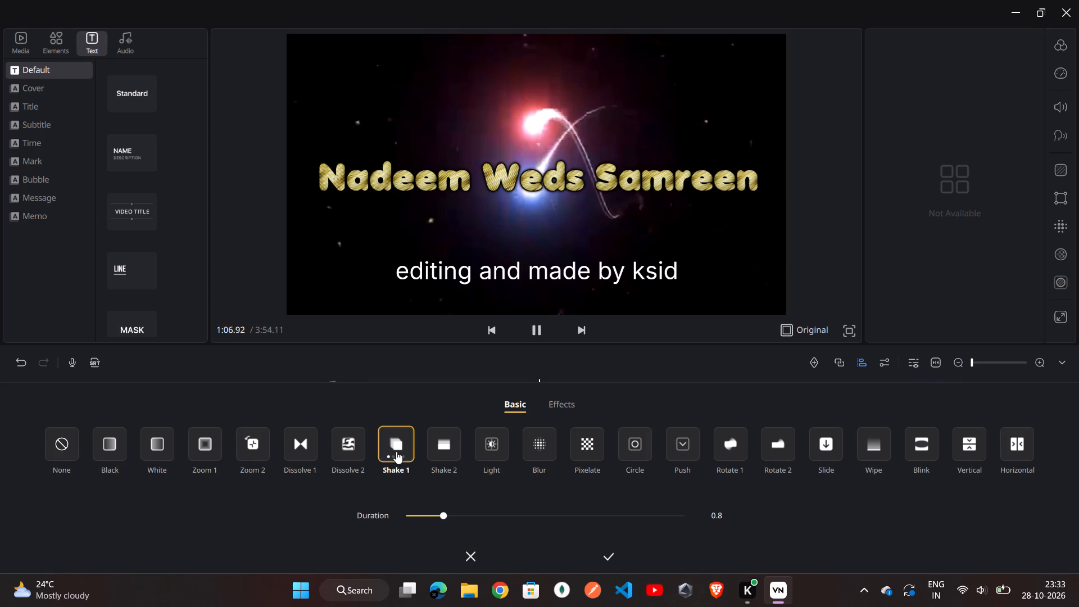
click(529, 514)
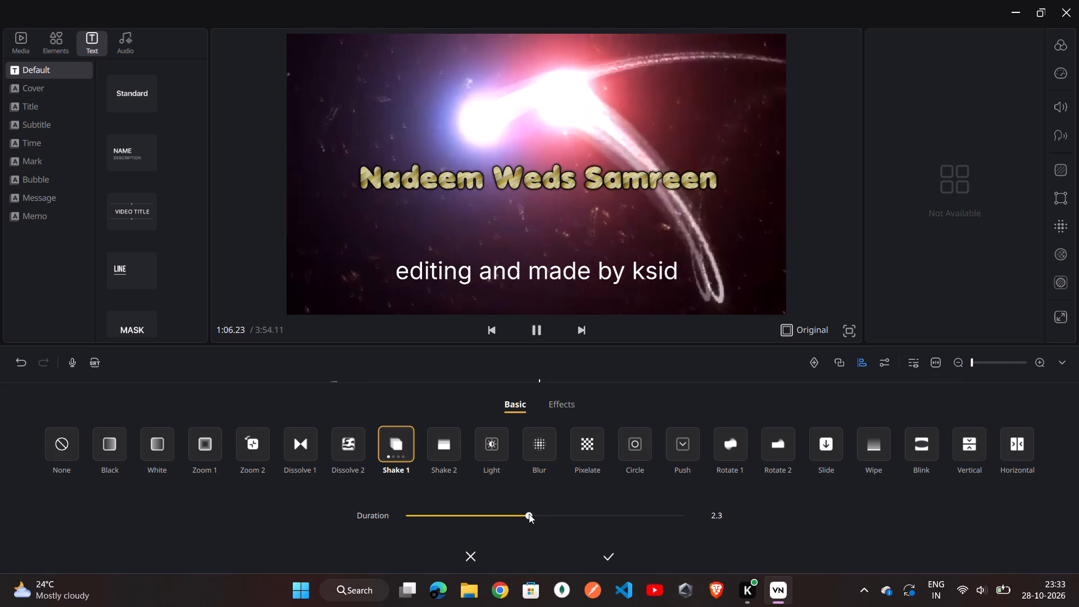
click(610, 551)
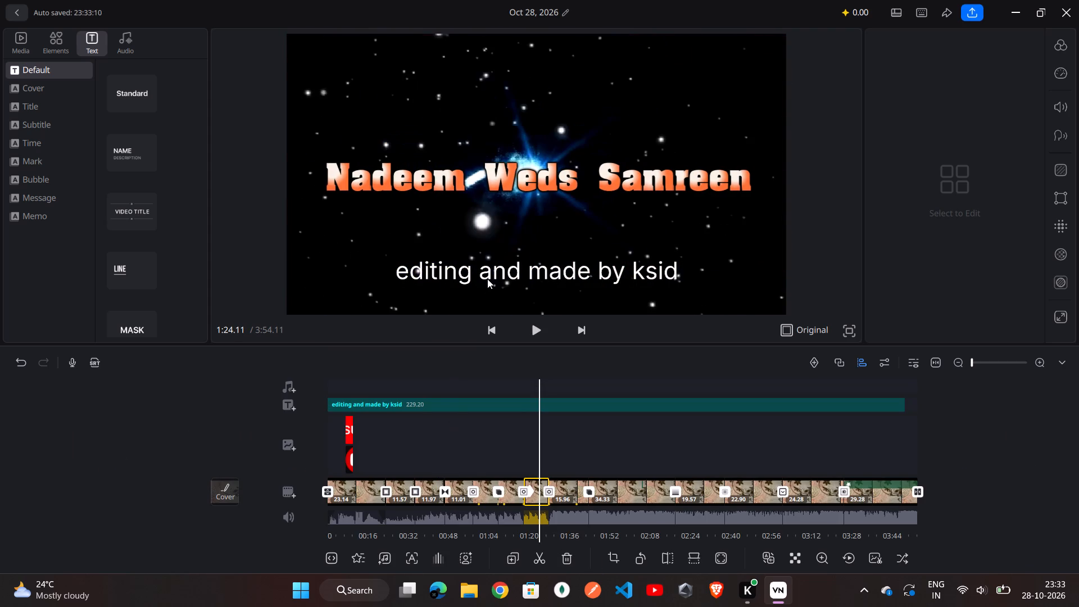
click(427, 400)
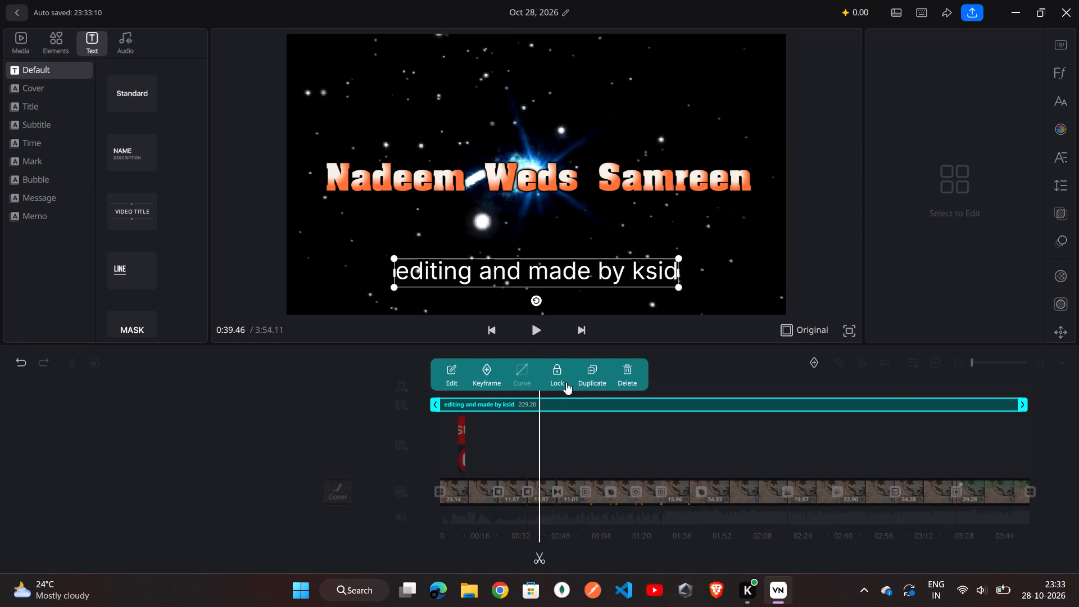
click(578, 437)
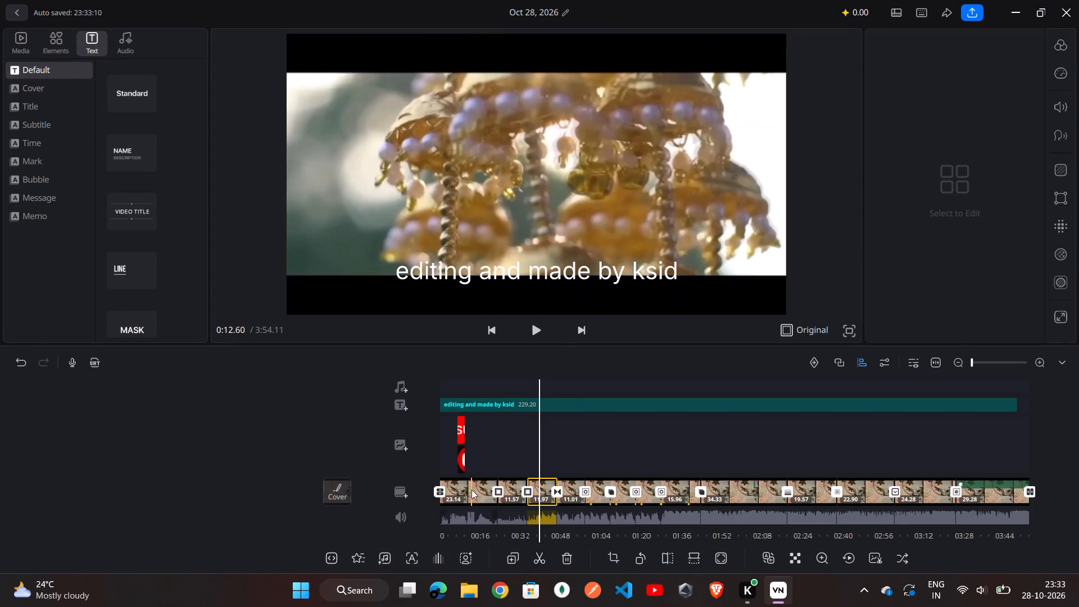
Add the Retro 02 effect to the first clip (23.14), starting at about 0:02.50.
click(472, 490)
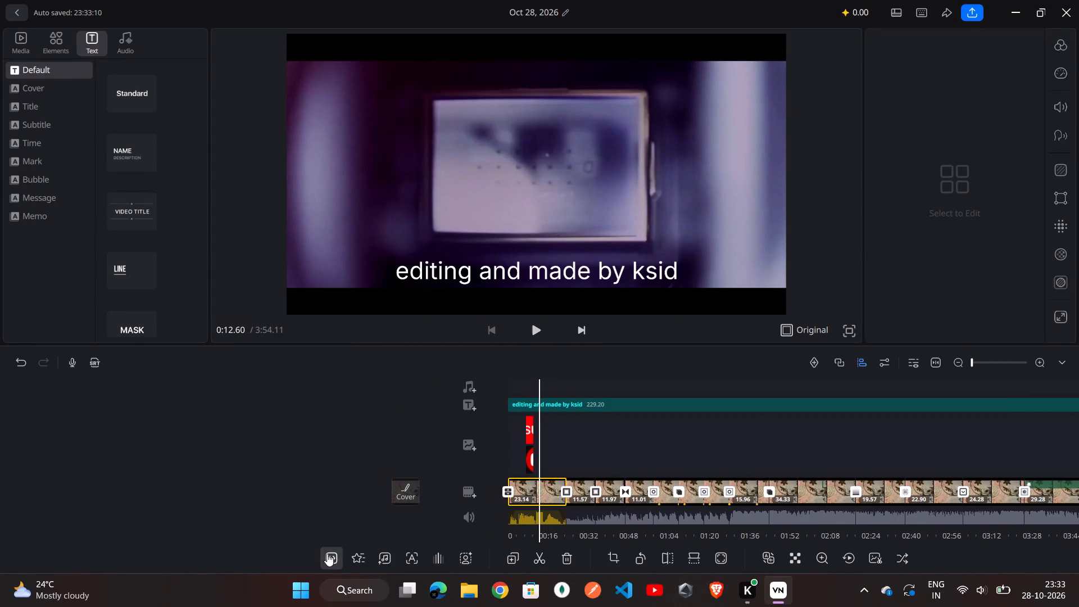
click(367, 556)
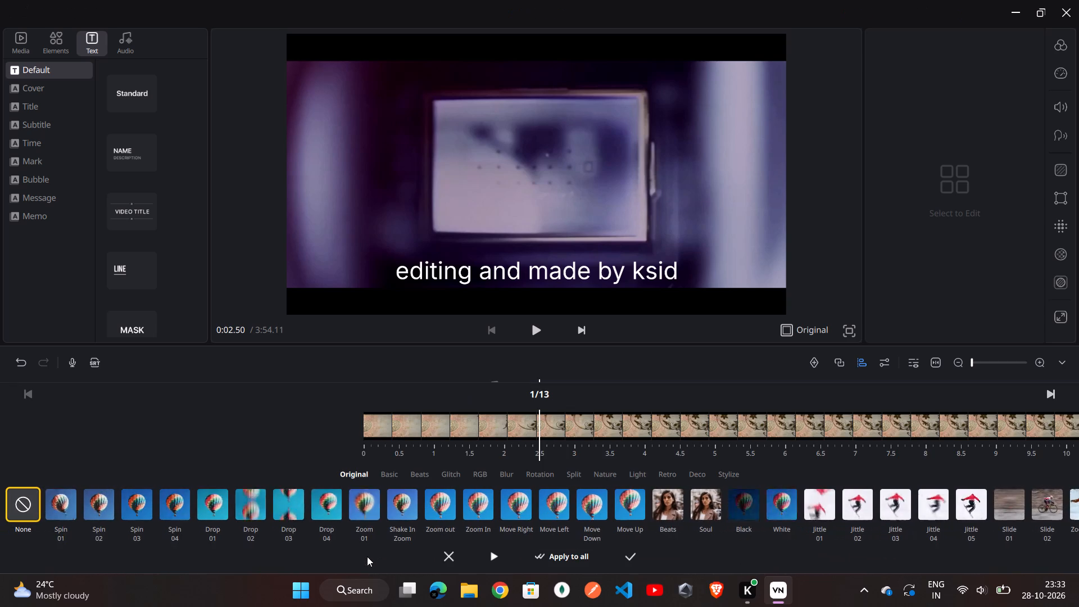
click(674, 476)
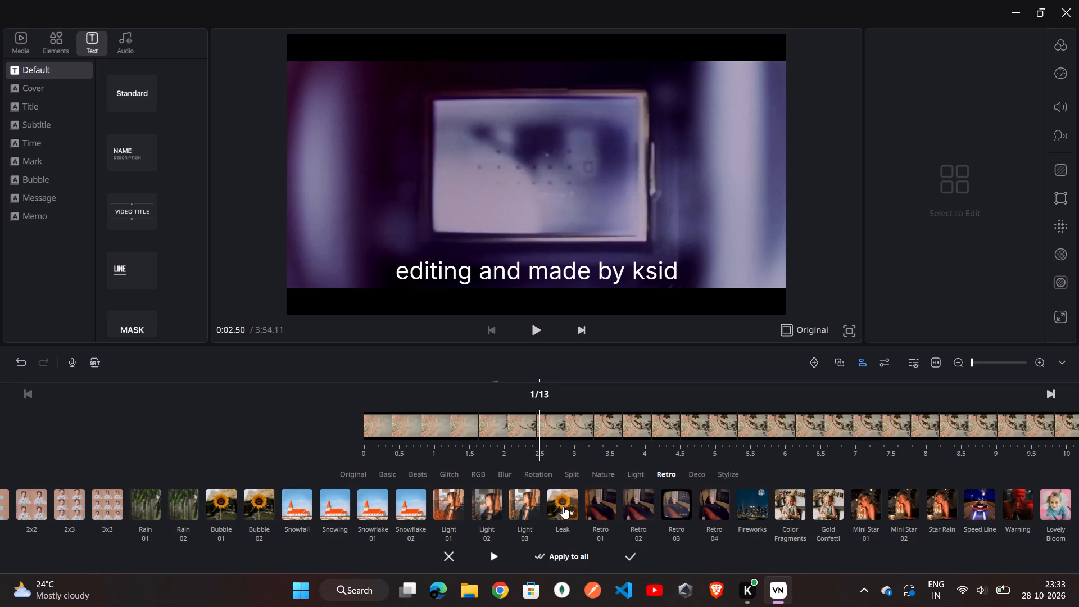
click(623, 508)
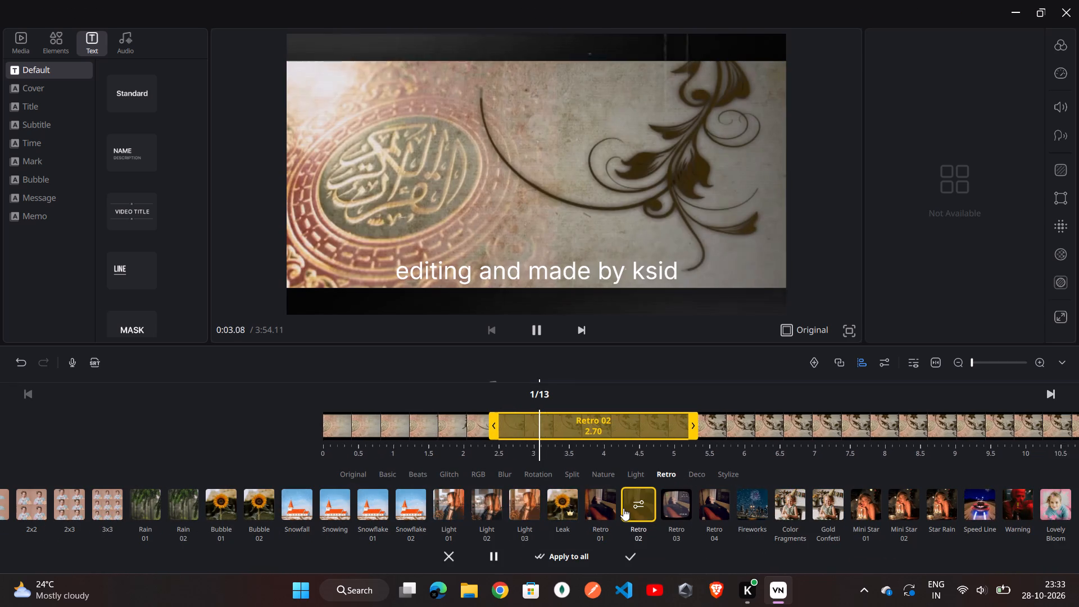
click(627, 557)
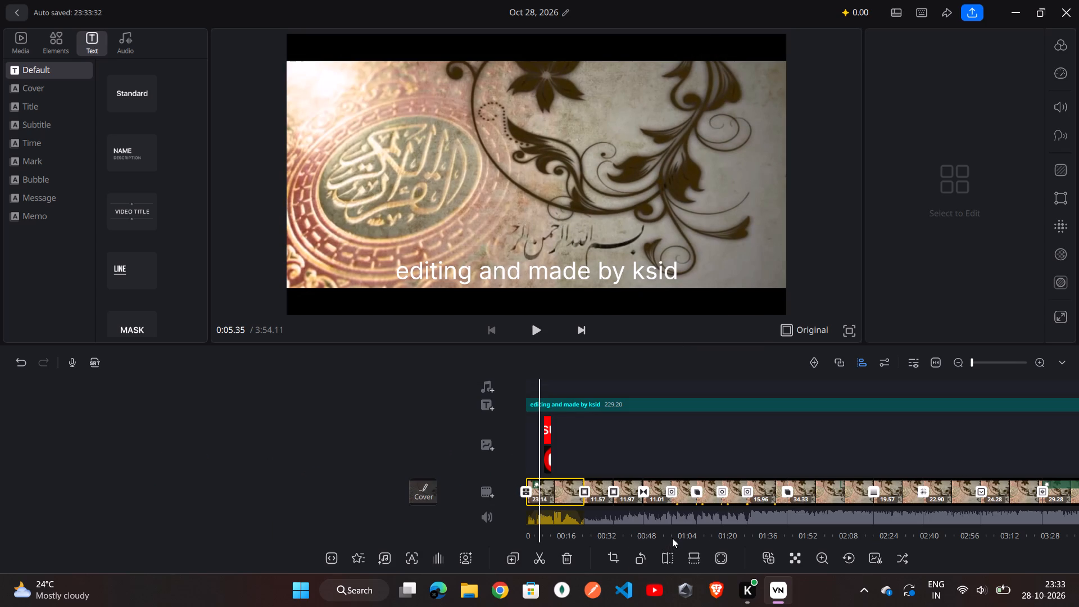
Add the Retro 03 effect to the 22.90 clip, starting at about 2:43.
scroll(702, 528, left, 1)
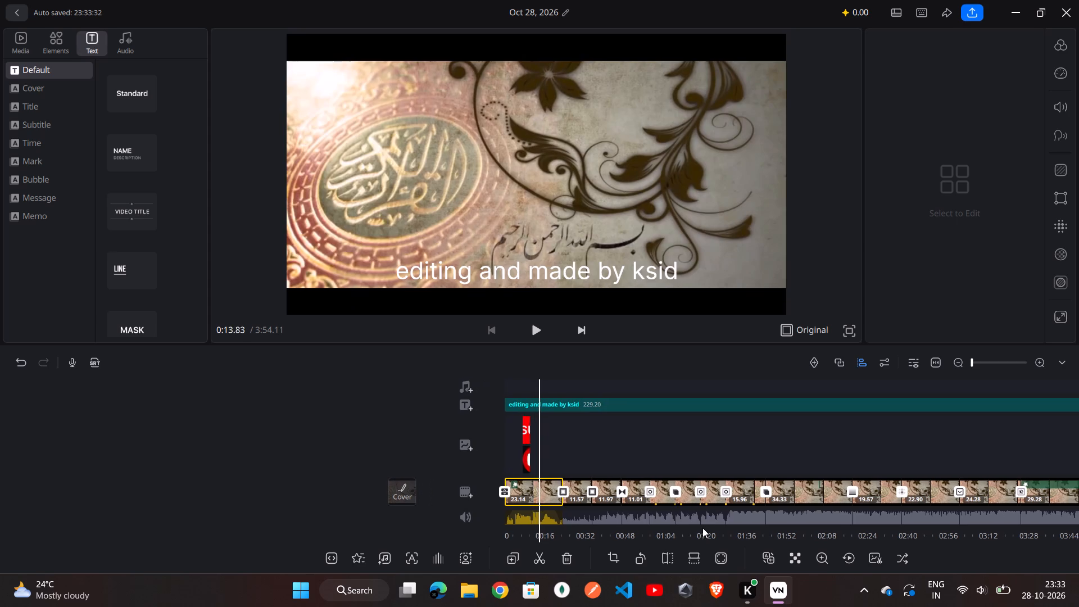
scroll(702, 528, left, 3)
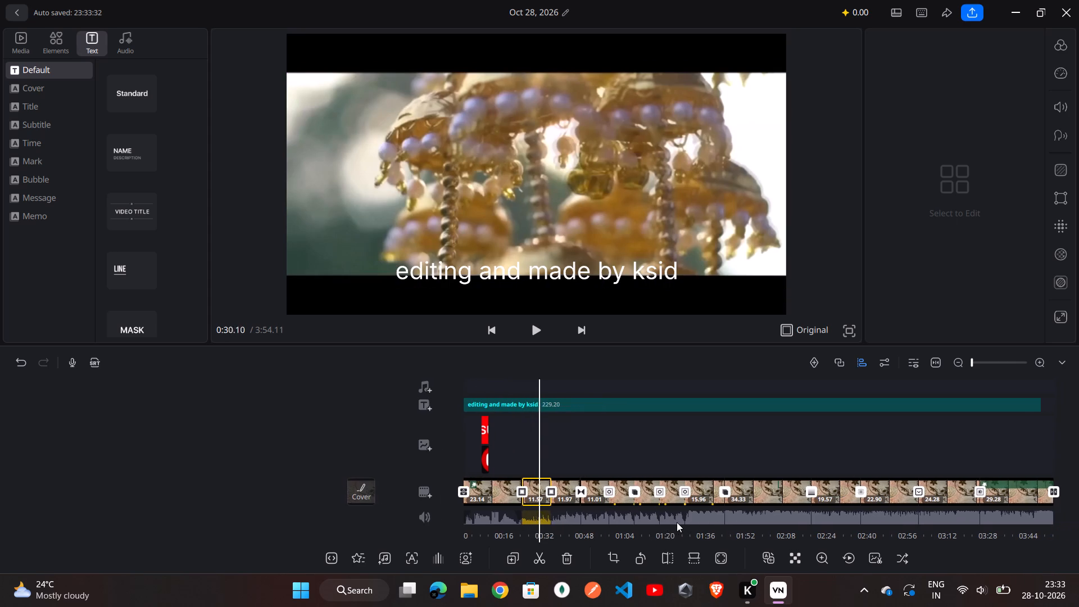
scroll(677, 522, left, 13)
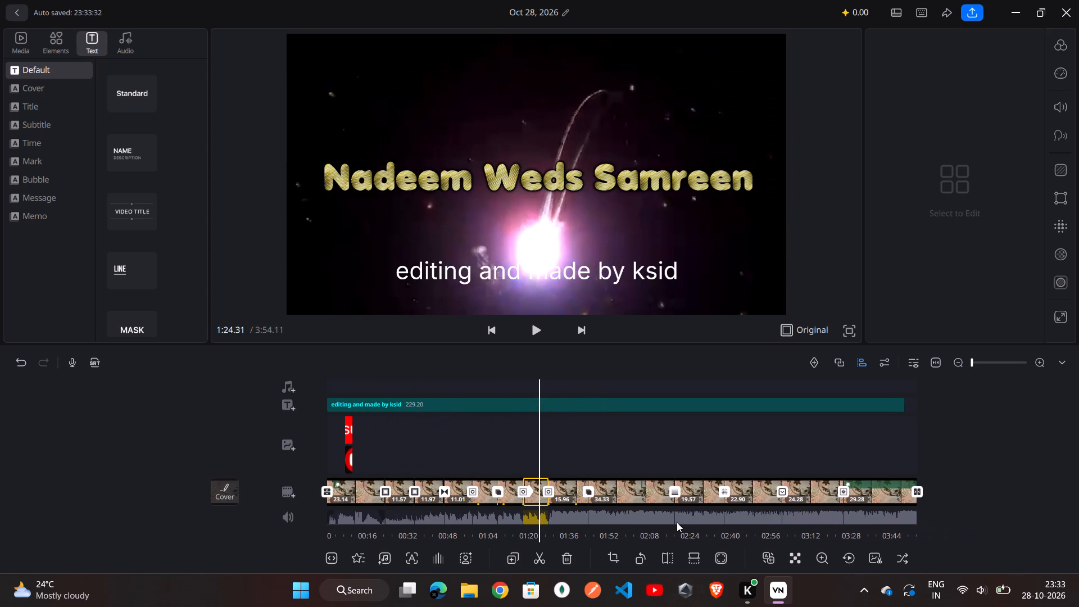
scroll(677, 522, left, 5)
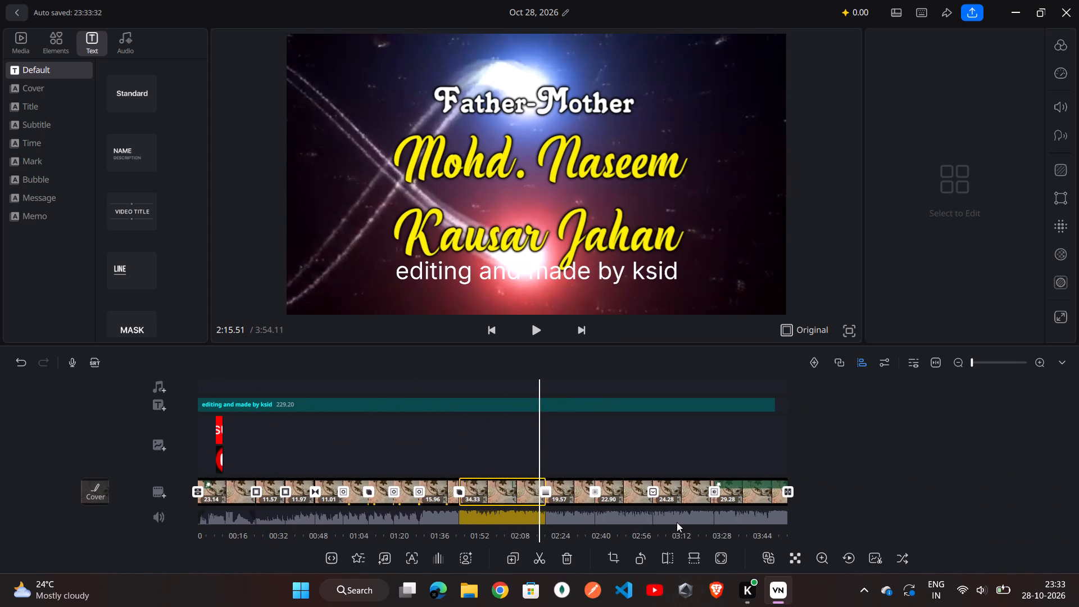
scroll(677, 522, left, 2)
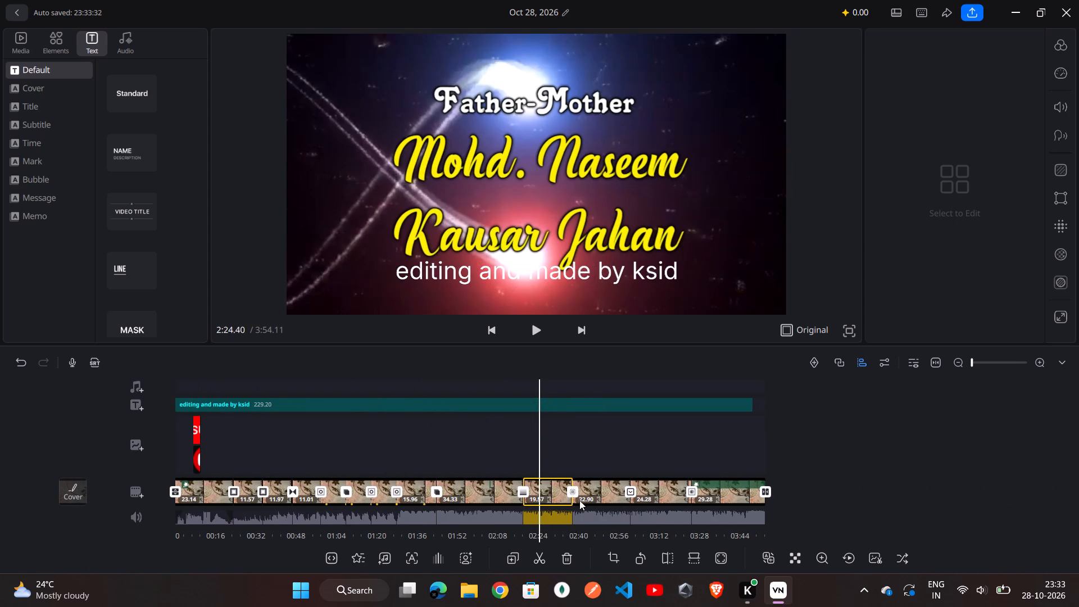
click(563, 488)
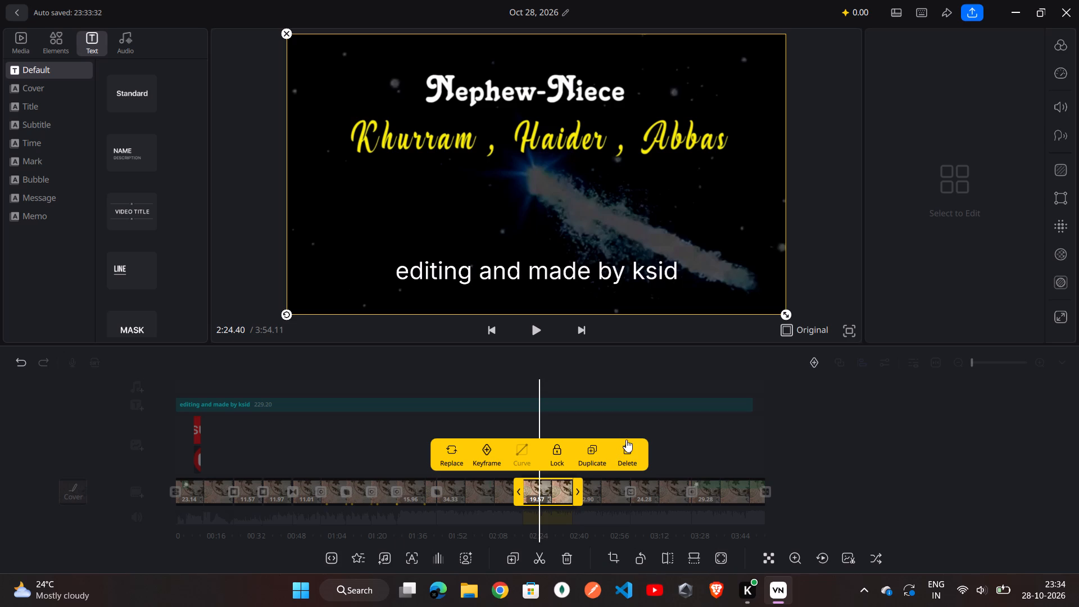
click(629, 416)
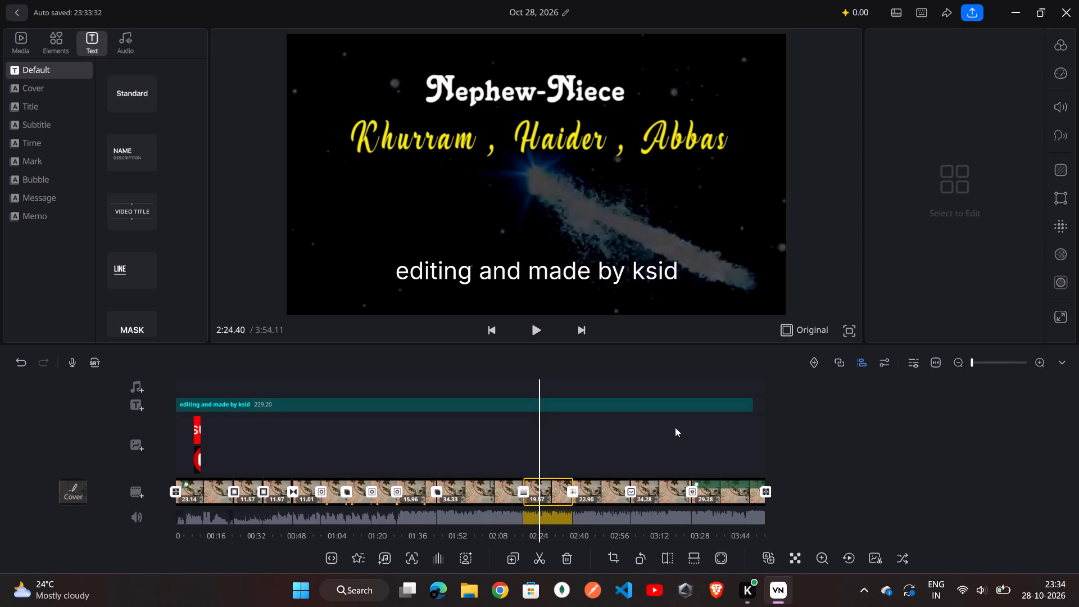
click(610, 487)
click(610, 487)
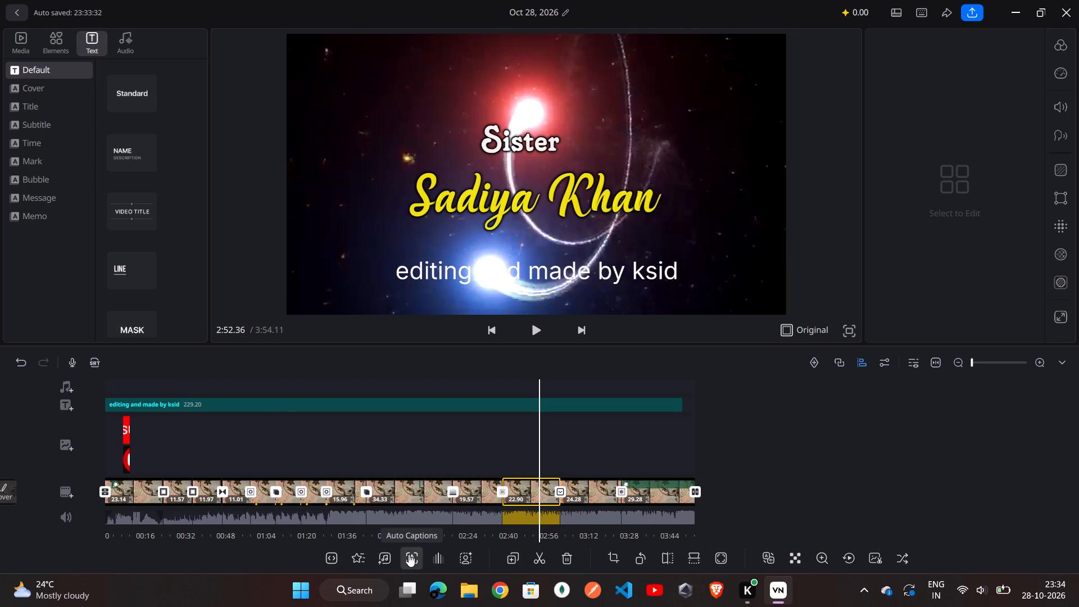
click(364, 557)
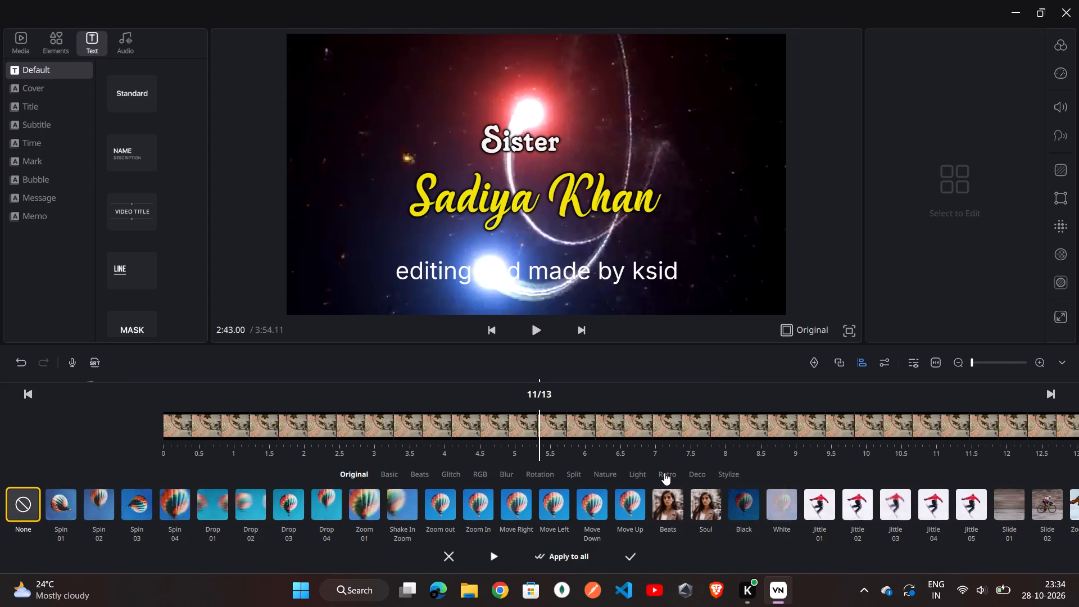
click(664, 473)
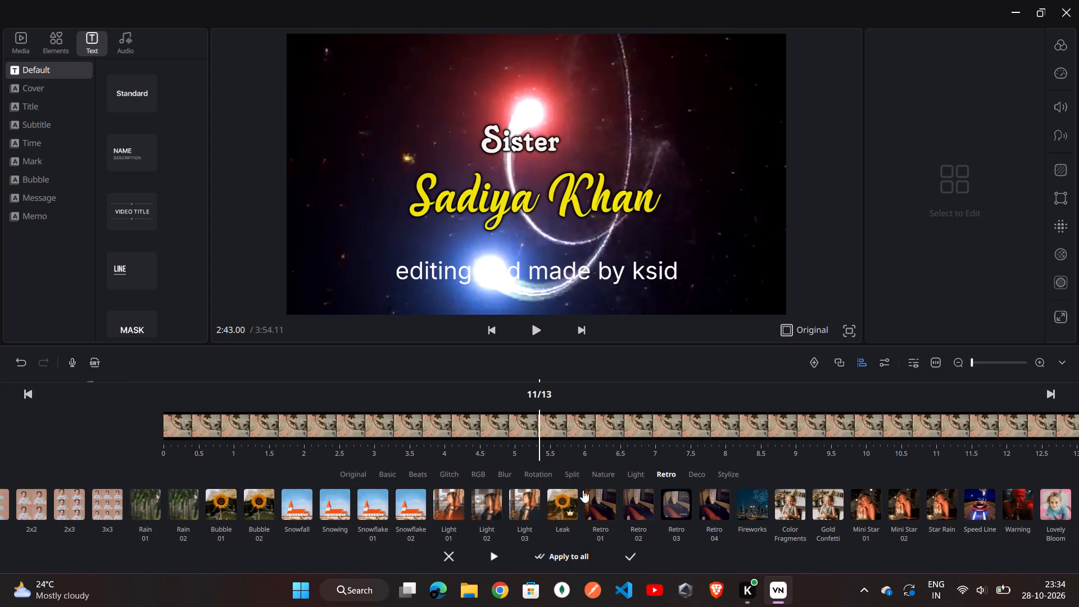
click(673, 514)
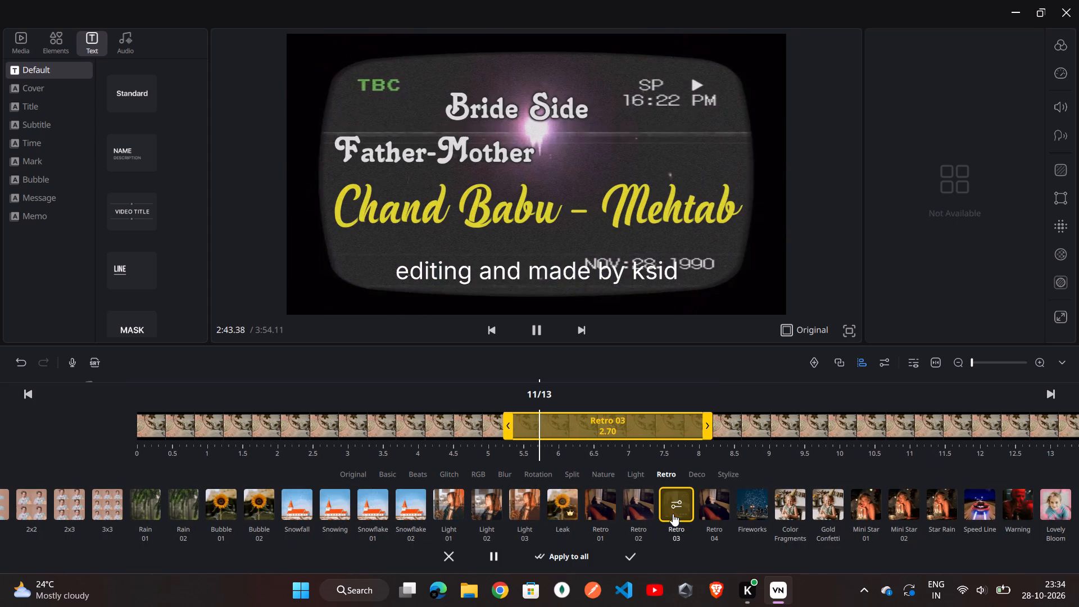
click(633, 559)
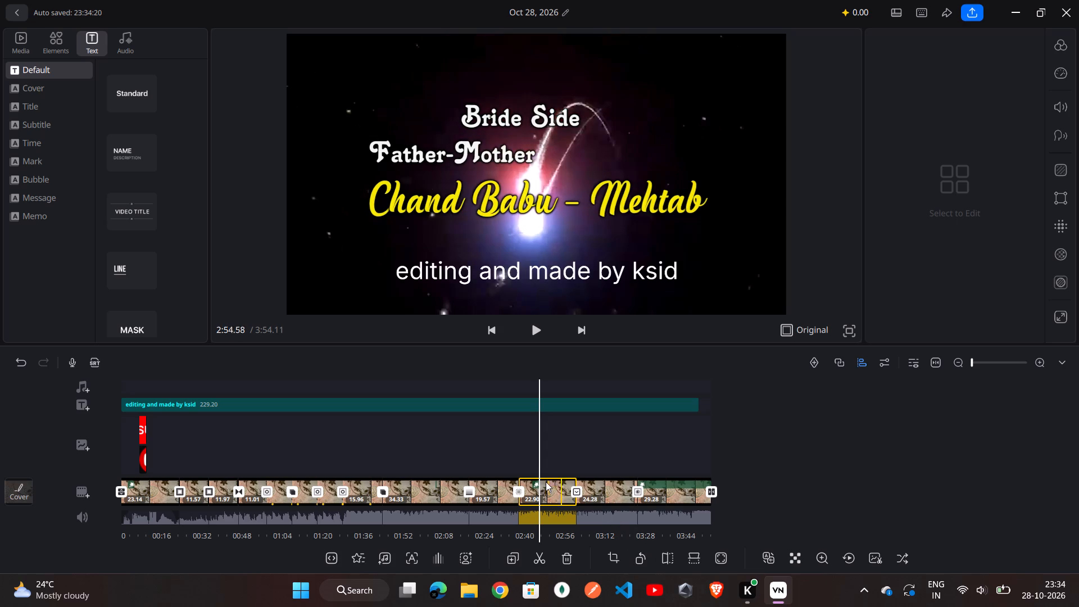
Look back through the timeline's clips and transitions from the 22.90 clip toward the beginning of the video.
scroll(569, 466, right, 2)
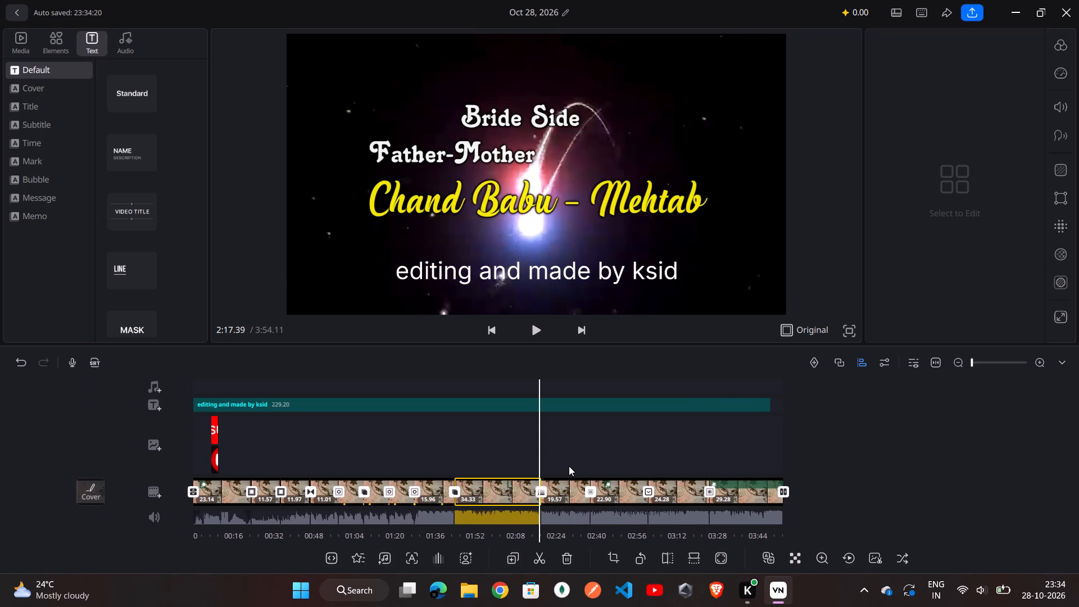
scroll(569, 466, right, 4)
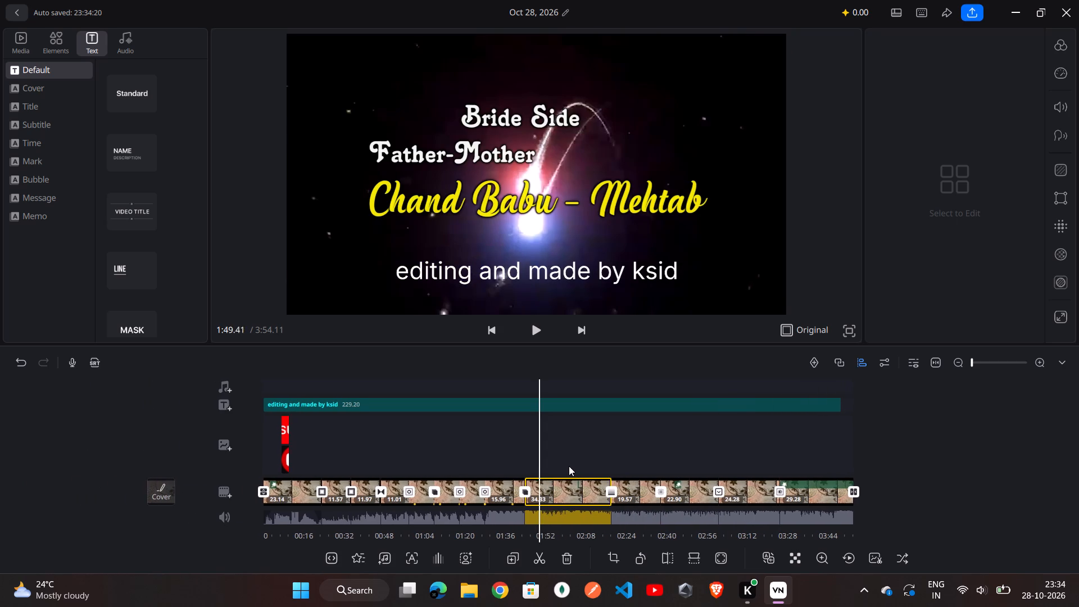
scroll(569, 466, right, 3)
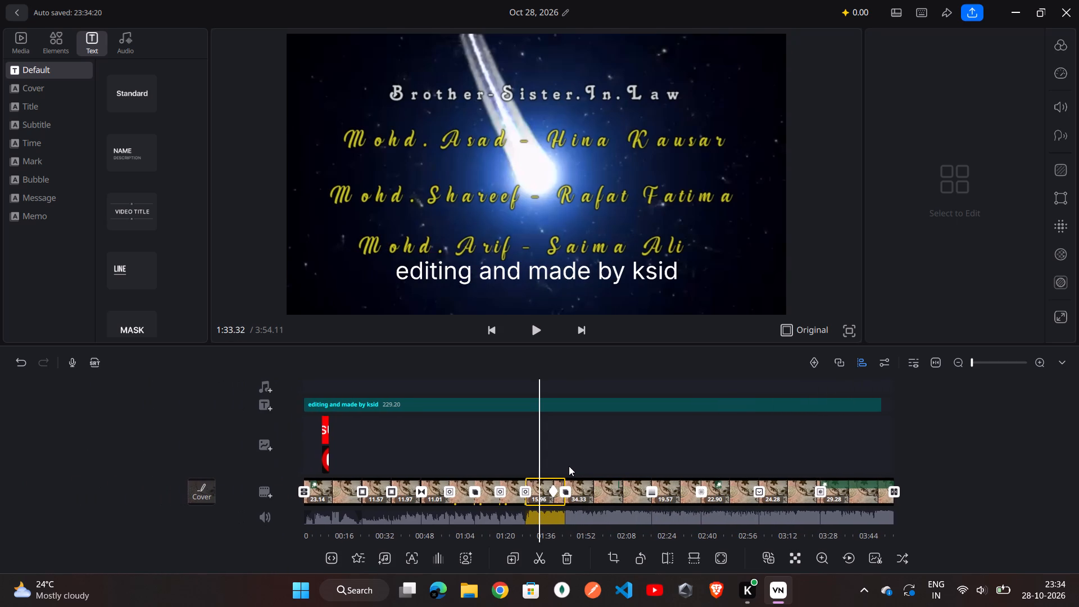
scroll(569, 466, right, 4)
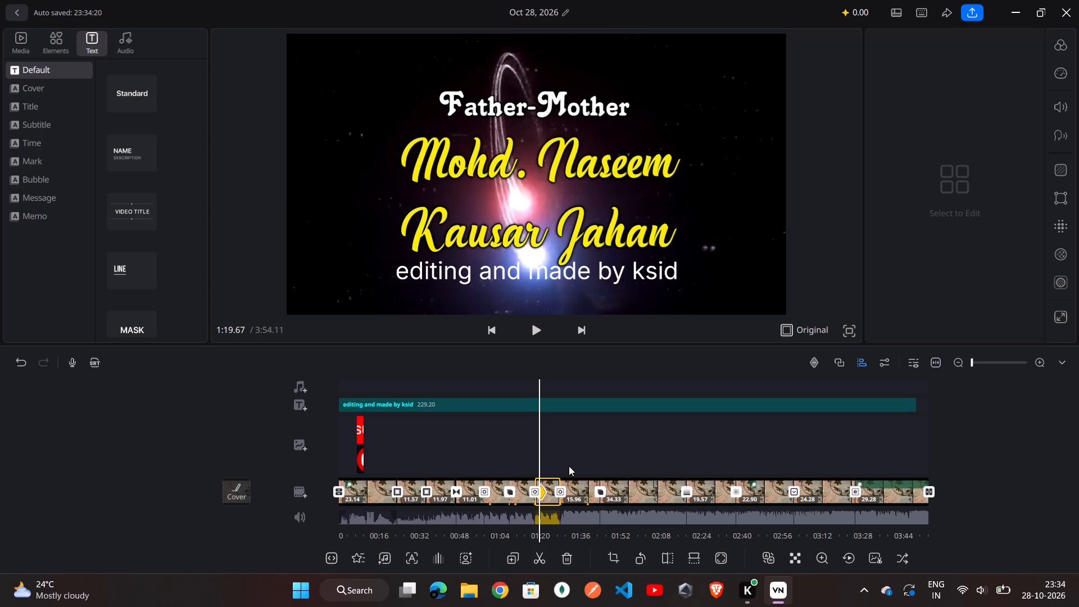
scroll(569, 466, right, 4)
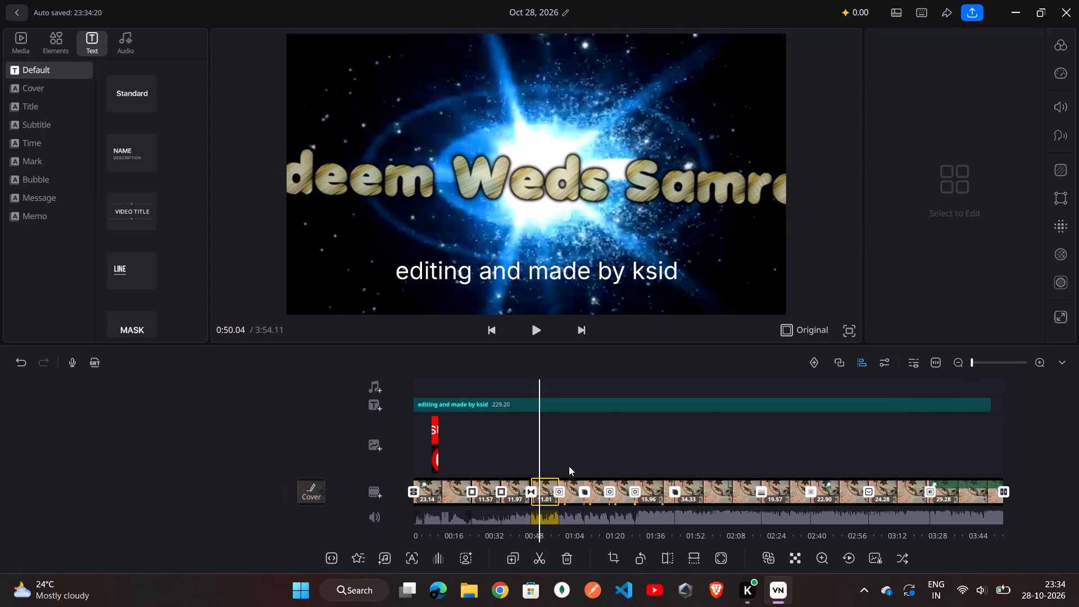
scroll(569, 466, right, 4)
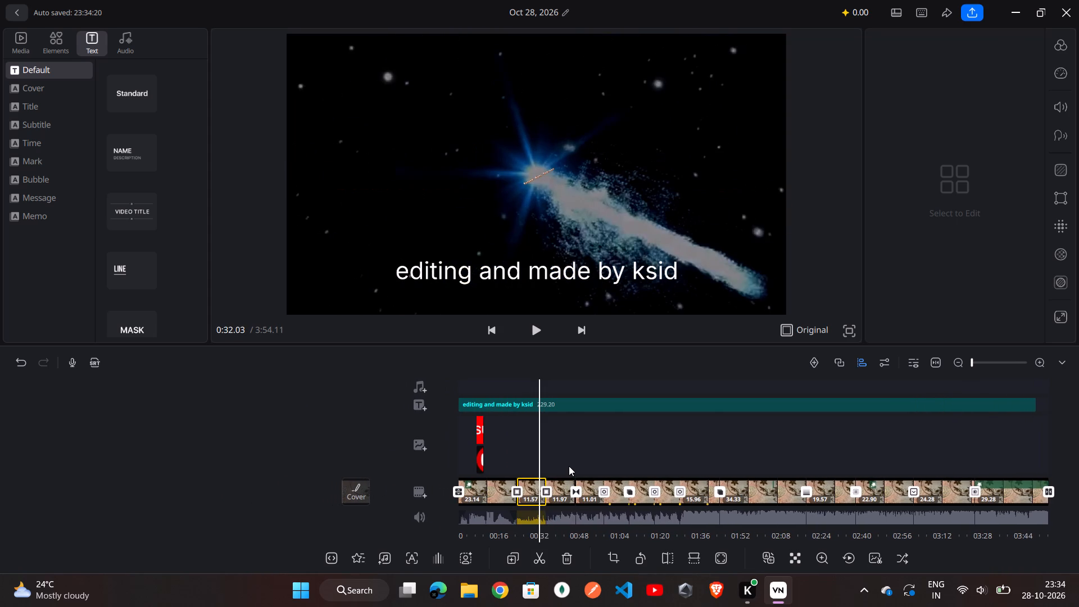
scroll(569, 466, right, 1)
Duplicate the 24.28 clip that sits just before the last clip (29.28), keeping the copy directly after it.
scroll(569, 466, left, 12)
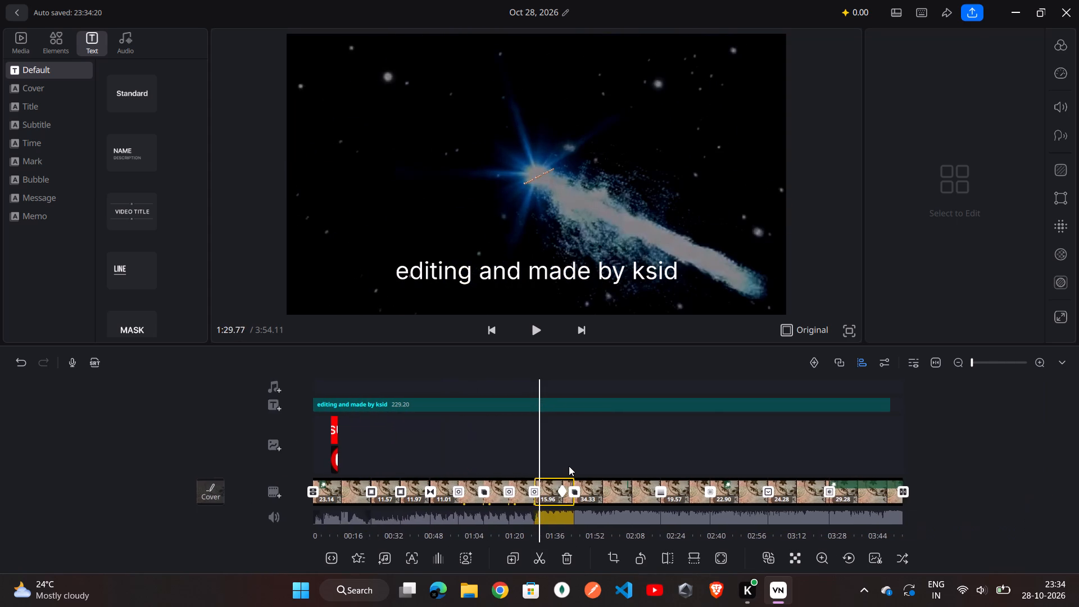
scroll(569, 466, left, 9)
click(568, 499)
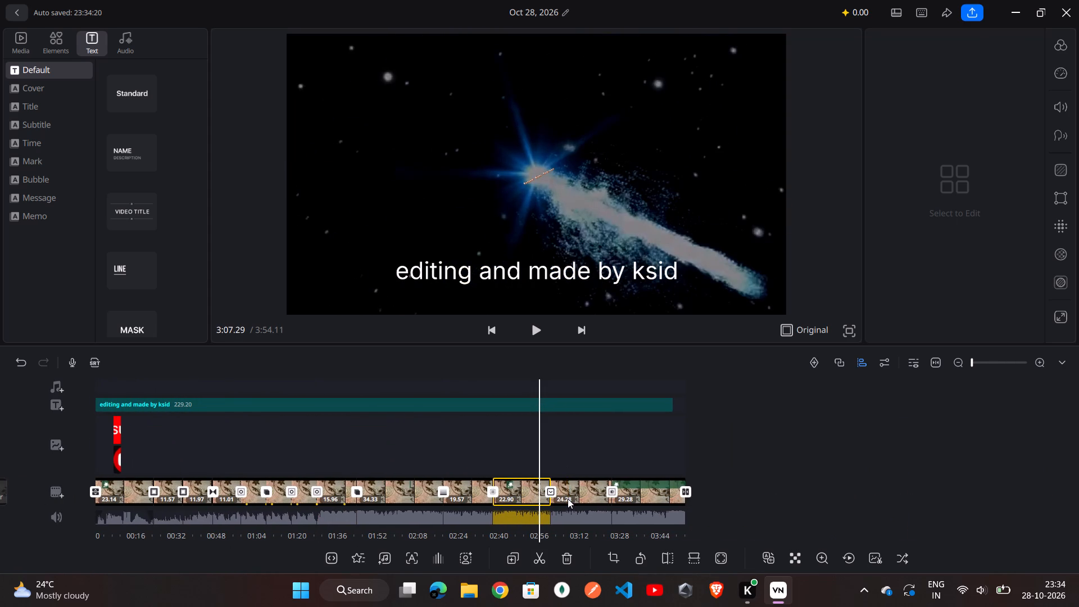
click(568, 499)
click(568, 499)
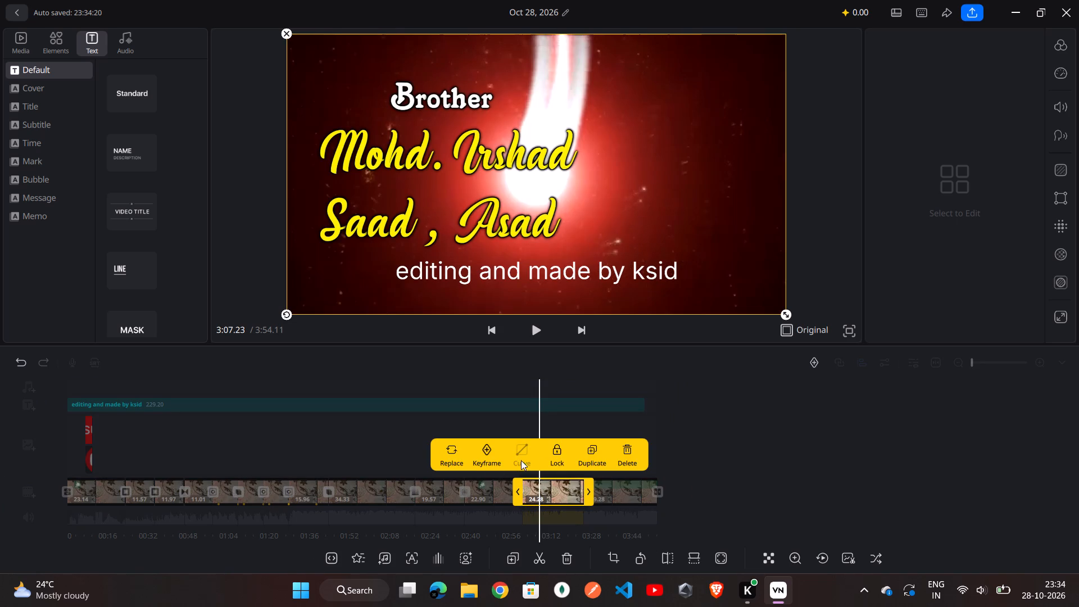
click(593, 450)
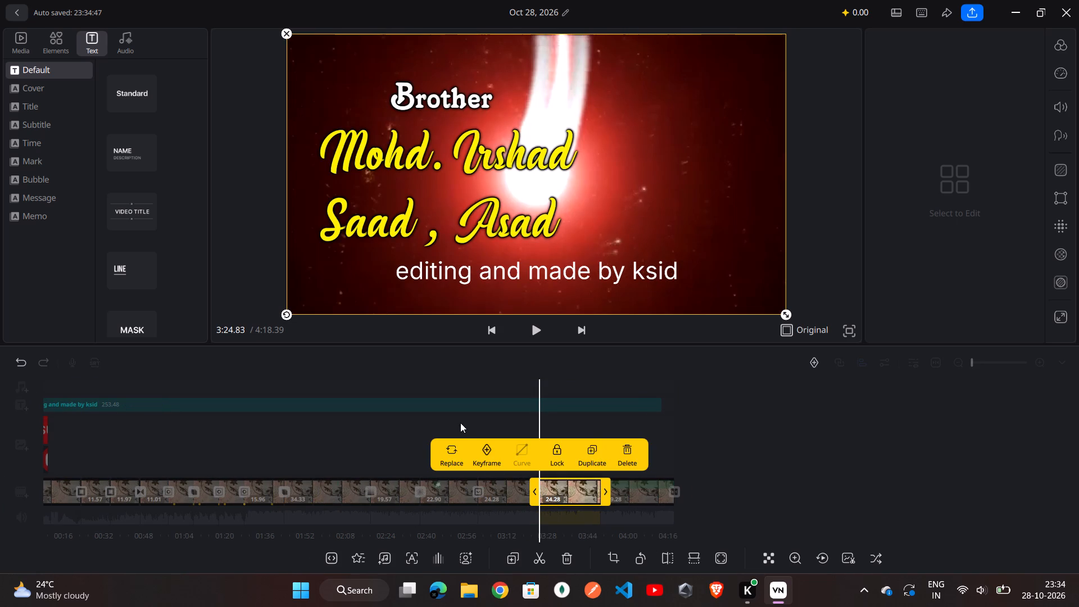
click(460, 423)
Examine the clips and transitions along the timeline, moving back toward the early clips and forward again.
scroll(446, 491, right, 2)
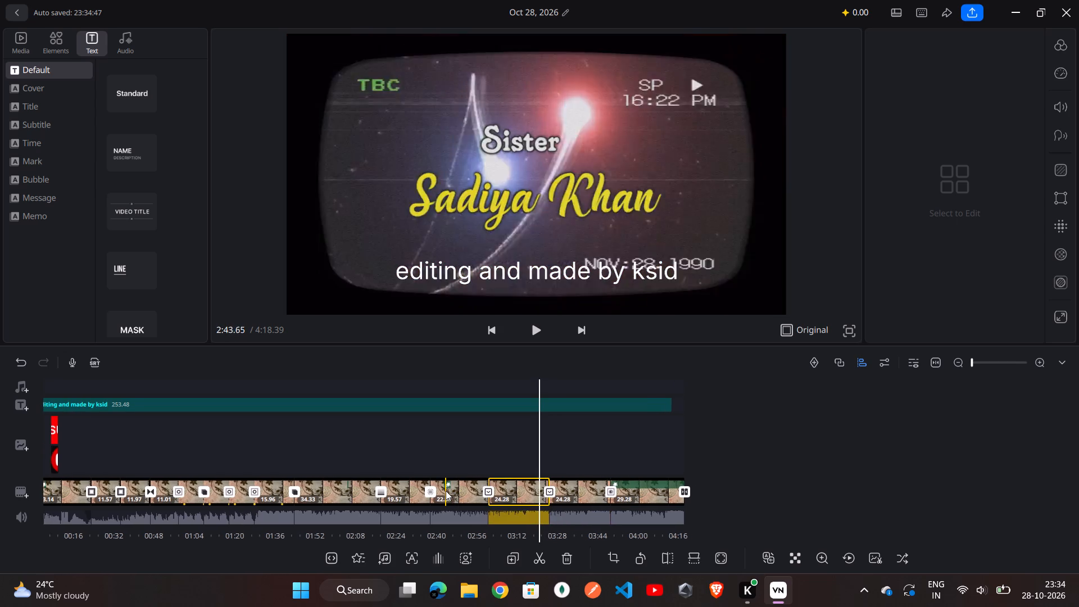
scroll(446, 491, right, 11)
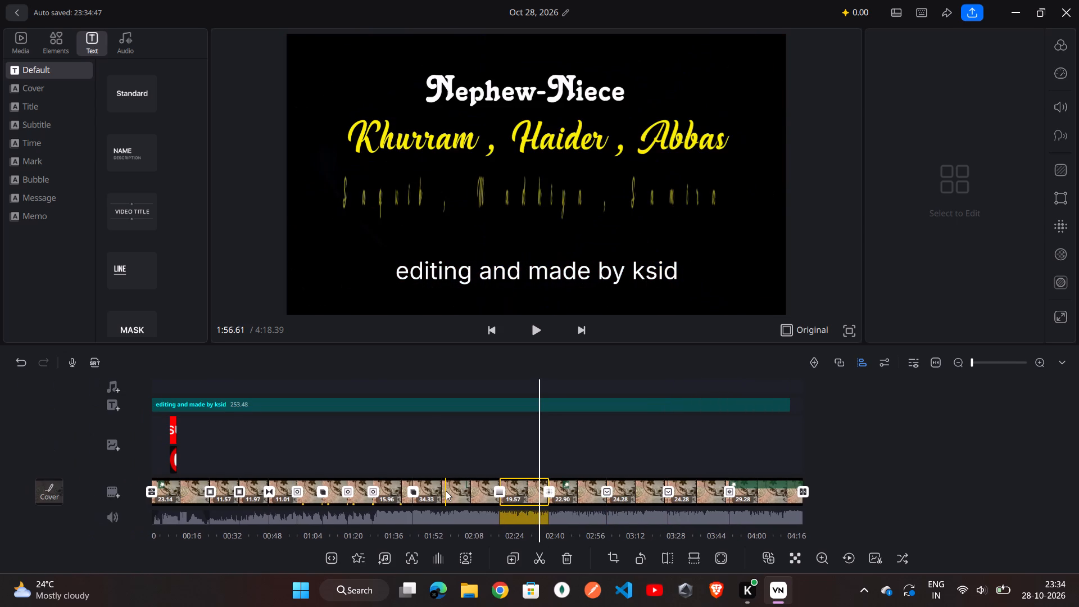
scroll(446, 491, right, 7)
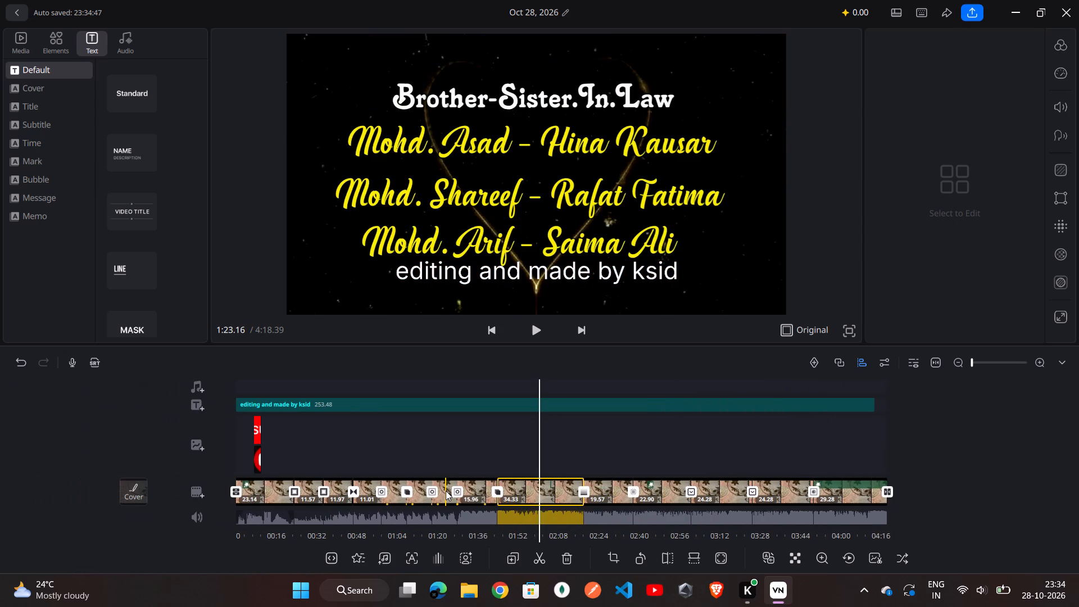
scroll(446, 491, right, 1)
scroll(446, 491, left, 5)
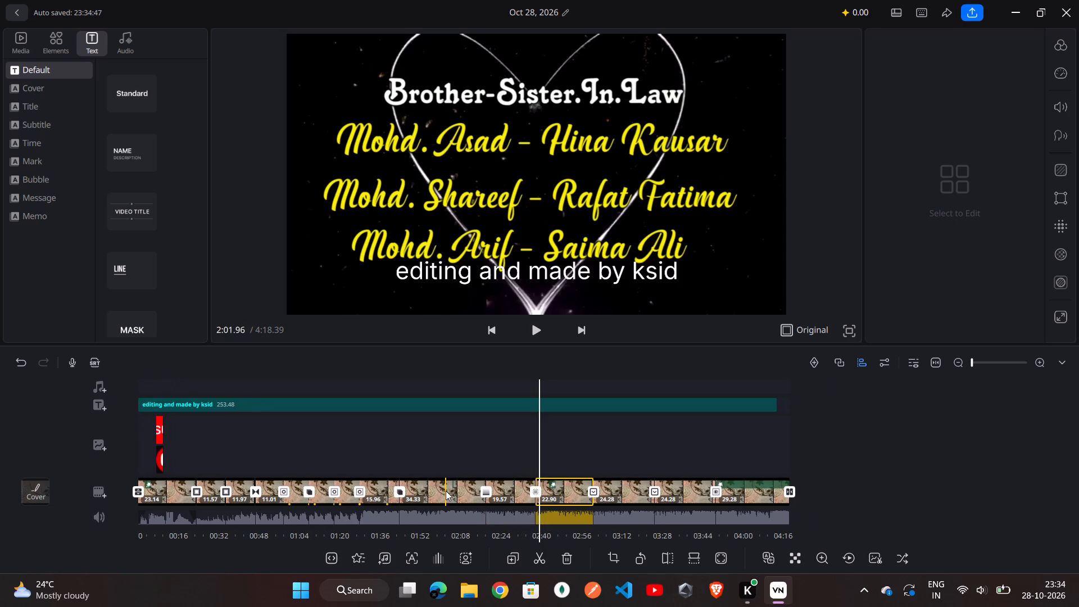
scroll(446, 491, left, 6)
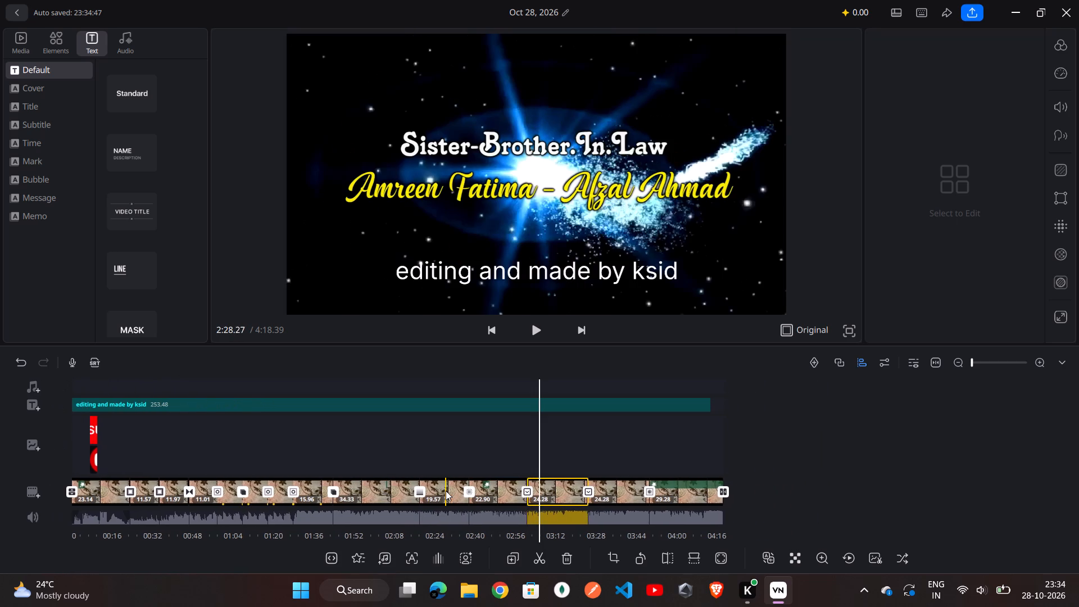
scroll(446, 491, left, 1)
Replace the Shake 1 transition after the split clip's first part with basic Shake 2, with a duration of 2.7.
scroll(446, 491, right, 10)
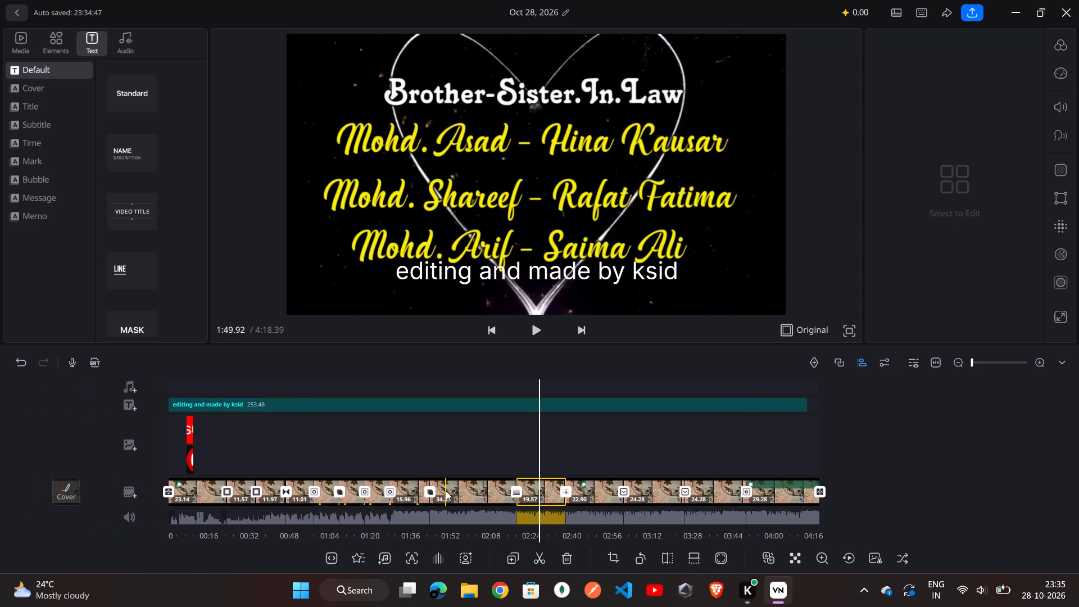
scroll(446, 491, right, 8)
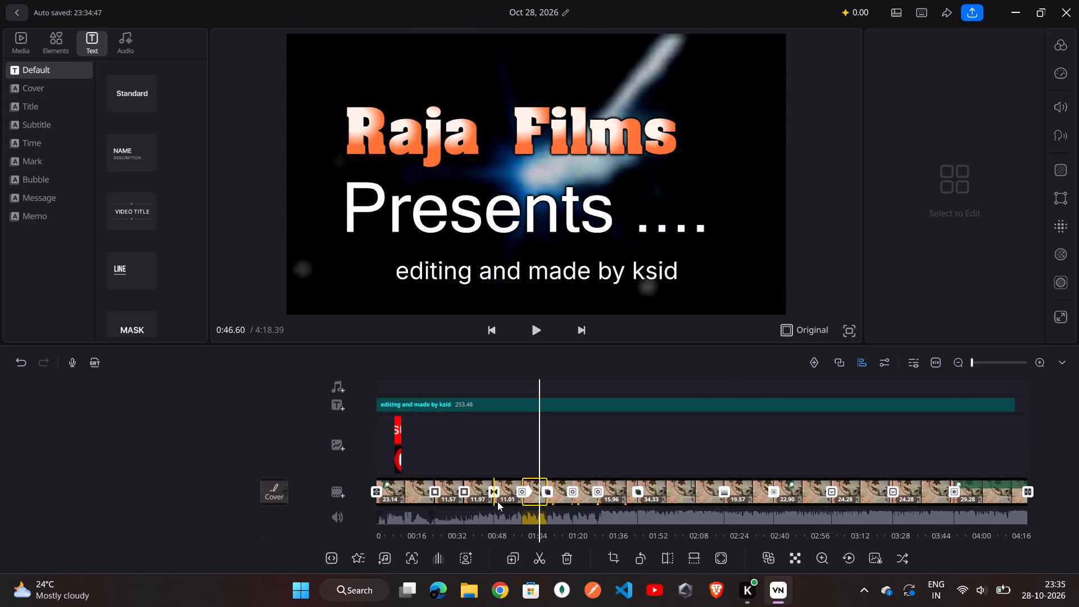
click(553, 493)
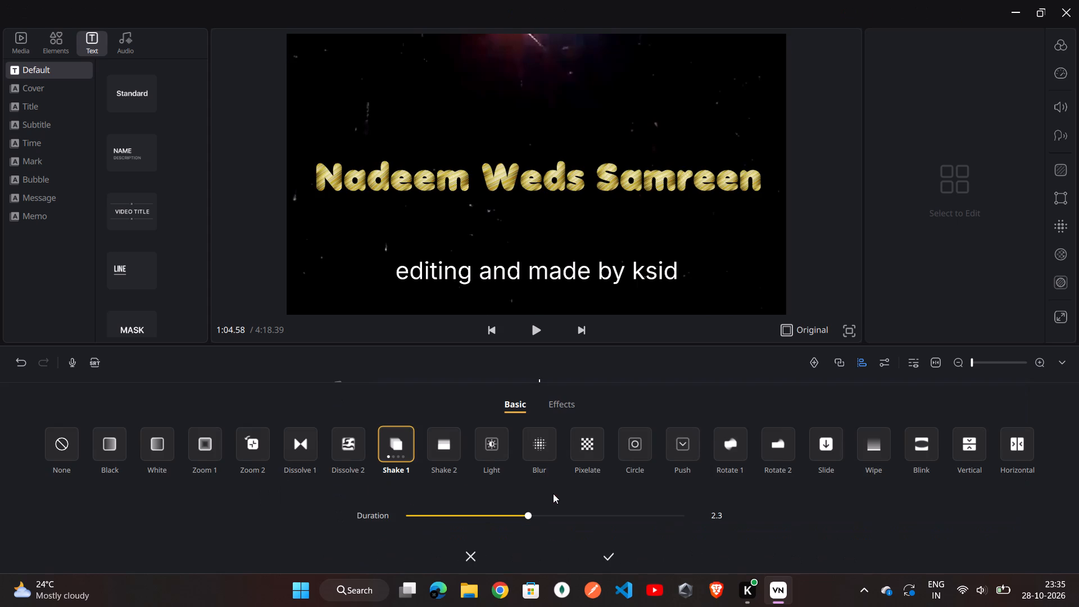
click(449, 449)
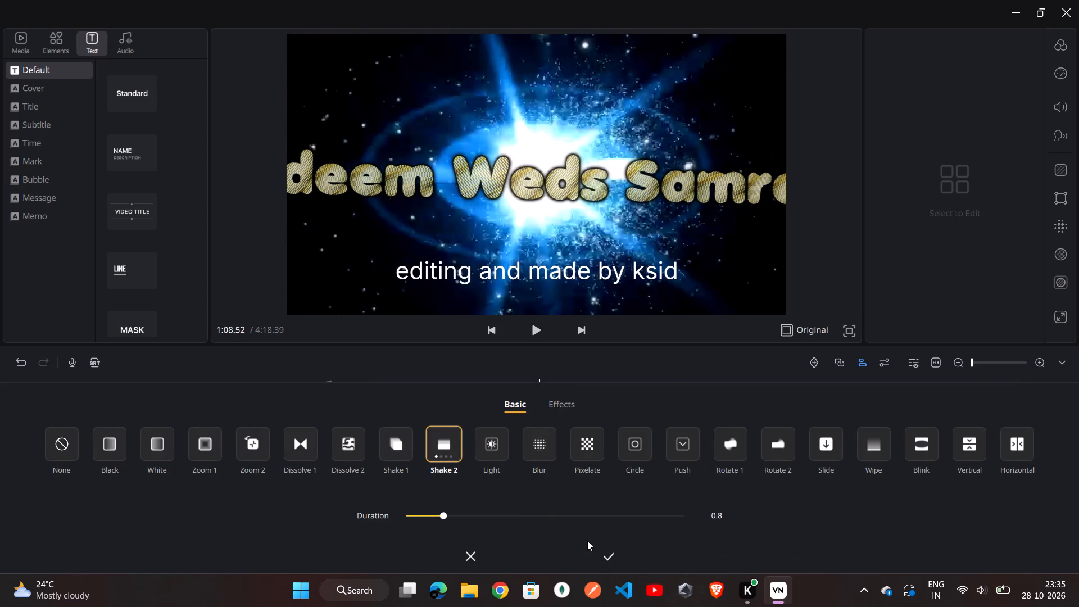
click(549, 515)
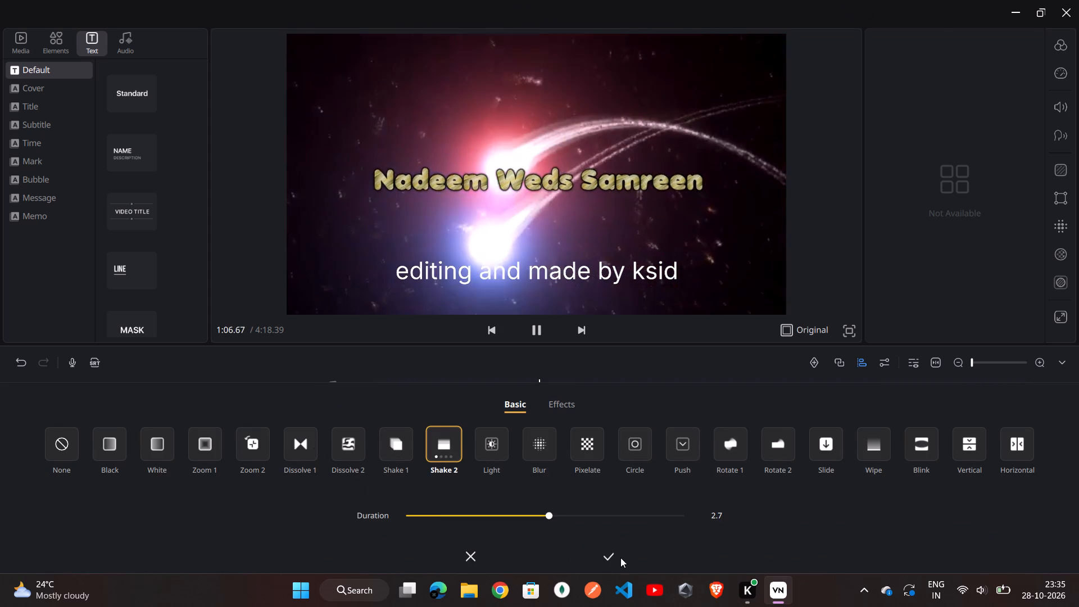
click(615, 556)
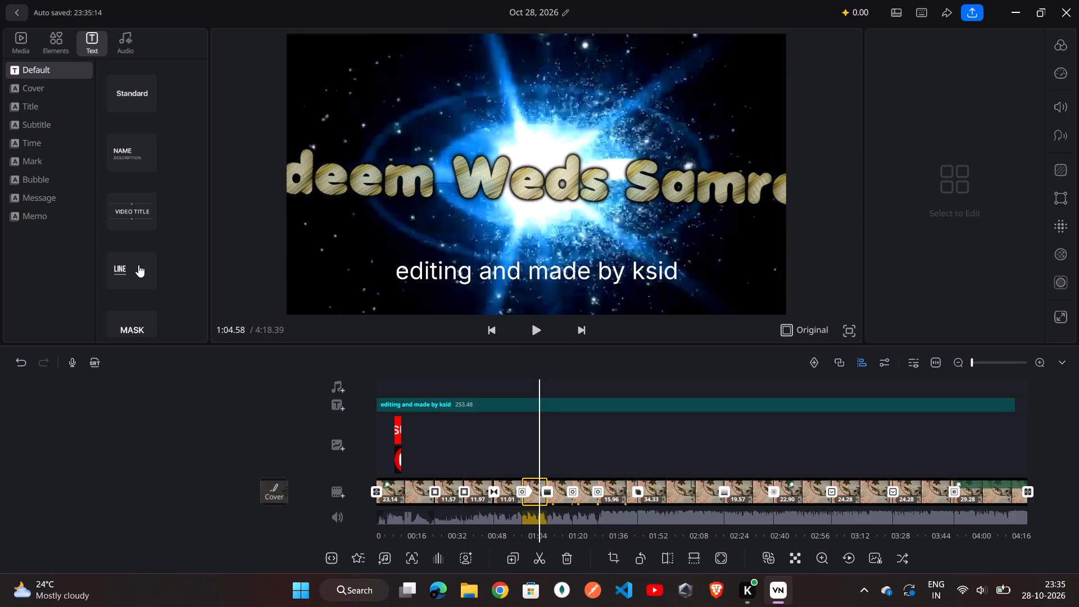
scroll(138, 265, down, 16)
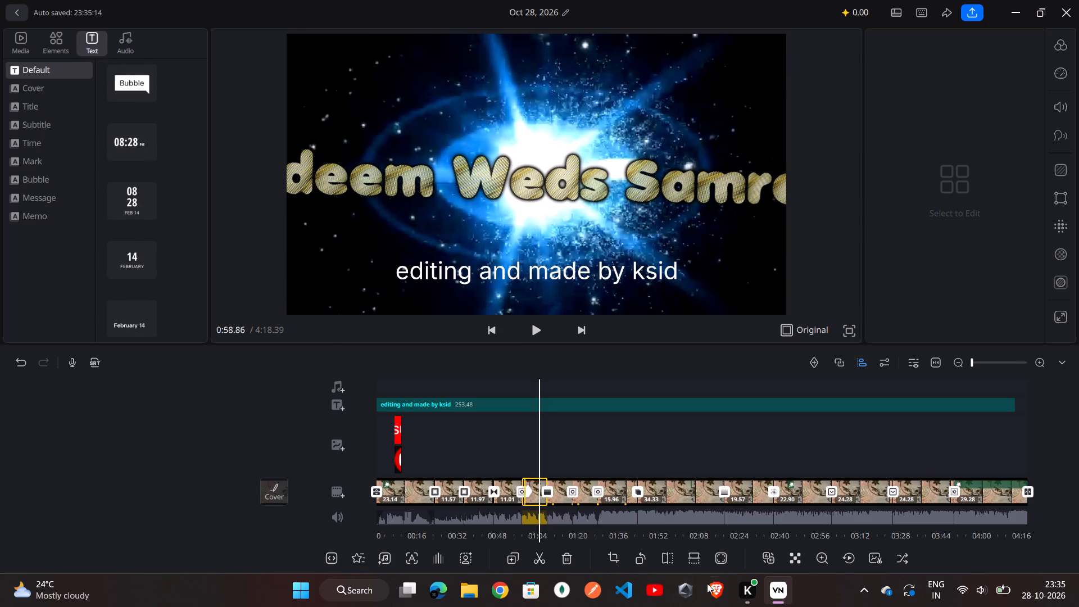